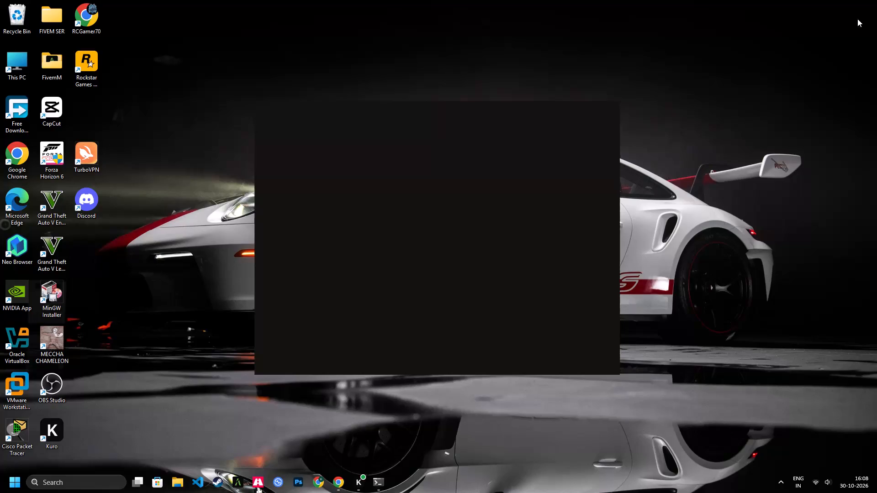
Switch to the FiveM window, dismiss the export notice, and exit Project 38 to the Rockstar Editor main menu.
key(super+d)
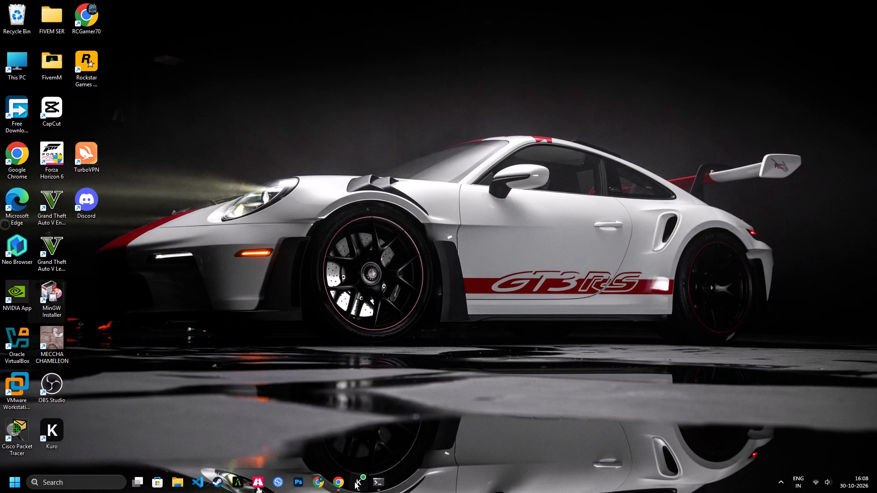
click(236, 483)
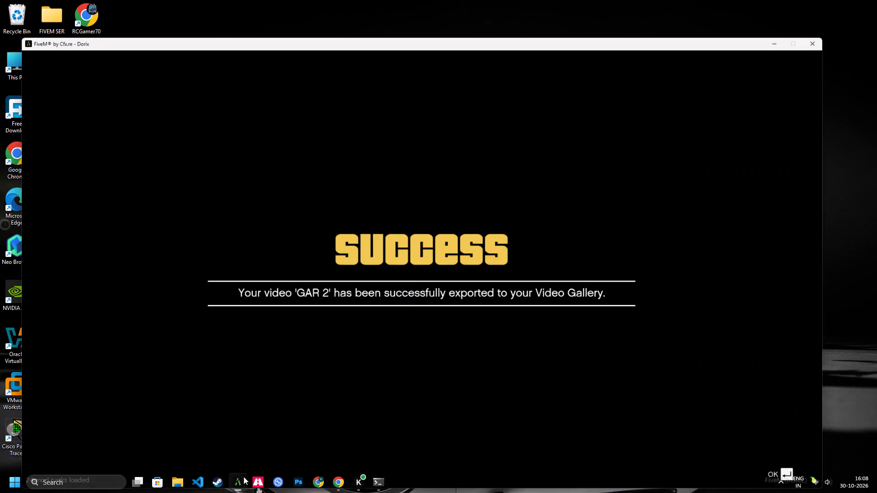
key(Return)
key(Escape)
key(Down)
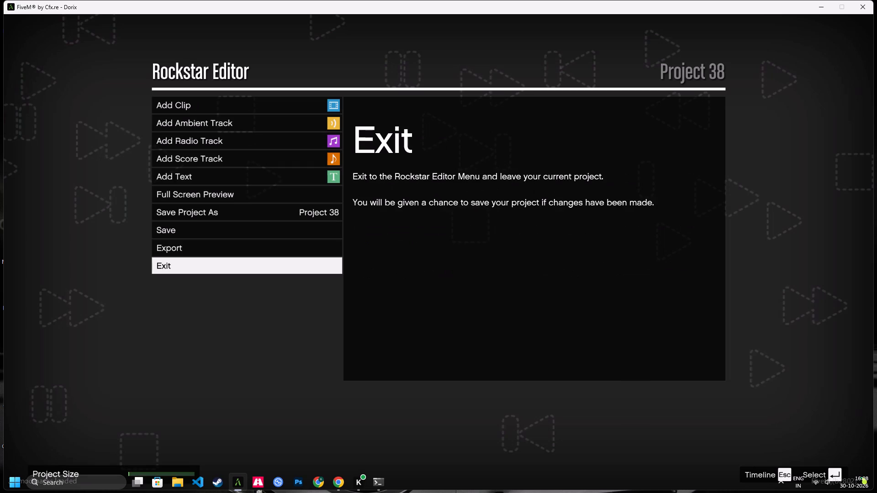
key(Return)
key(Return)
Open Clip Management and enter the list of clips sorted by date.
key(Up)
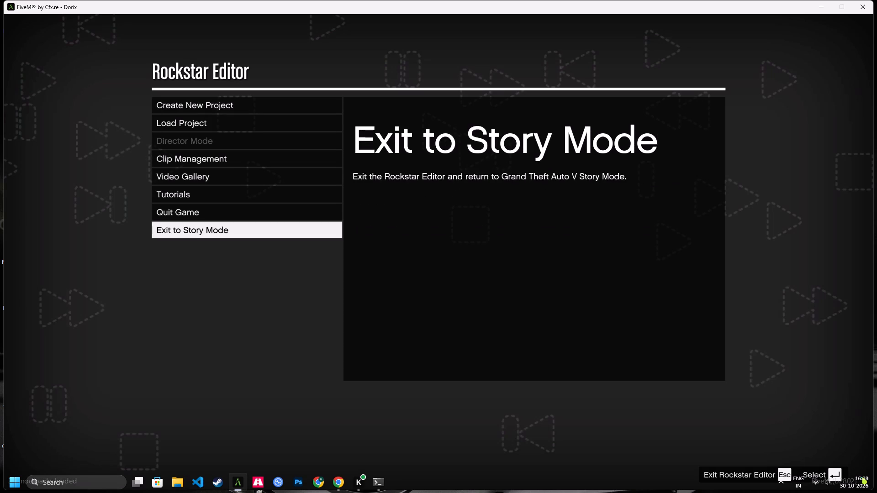
key(Up)
key(Up)
key(Up)
key(Up)
key(Down)
key(Return)
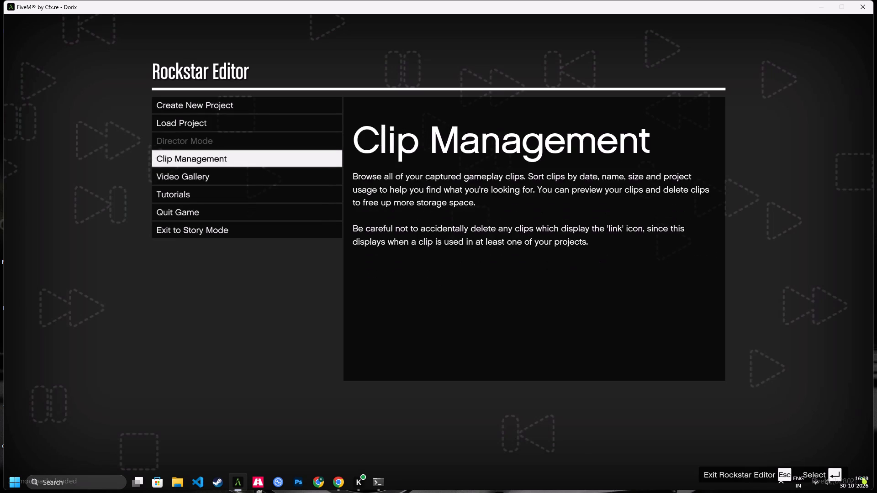
key(Return)
Mark Oct-30-2026 clips 0084 through 0078 for deletion, starting from the first clip in the list.
key(q)
key(Down)
key(q)
key(Down)
key(q)
key(Down)
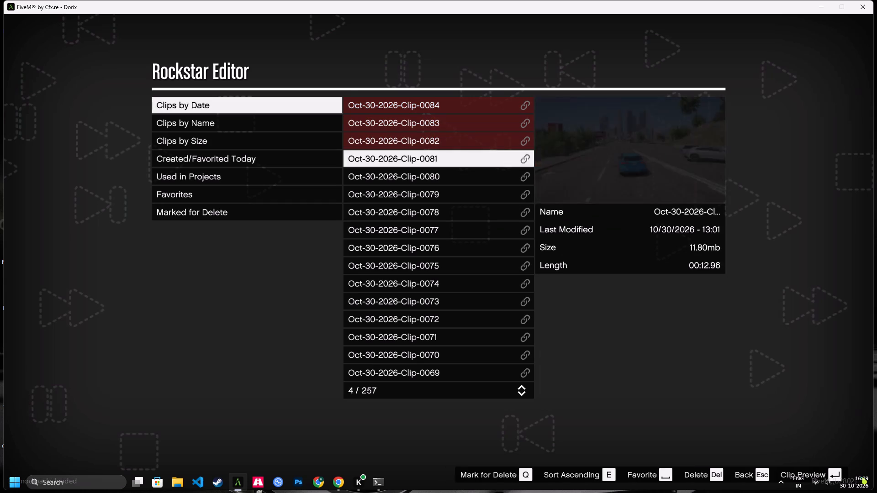
key(q)
key(Down)
key(q)
key(Down)
key(q)
key(Down)
key(q)
Mark Oct-30-2026 clips 0077 through 0071 for deletion.
key(Down)
key(q)
key(Down)
key(q)
key(Down)
key(q)
key(Down)
key(q)
key(Down)
key(q)
key(Down)
key(q)
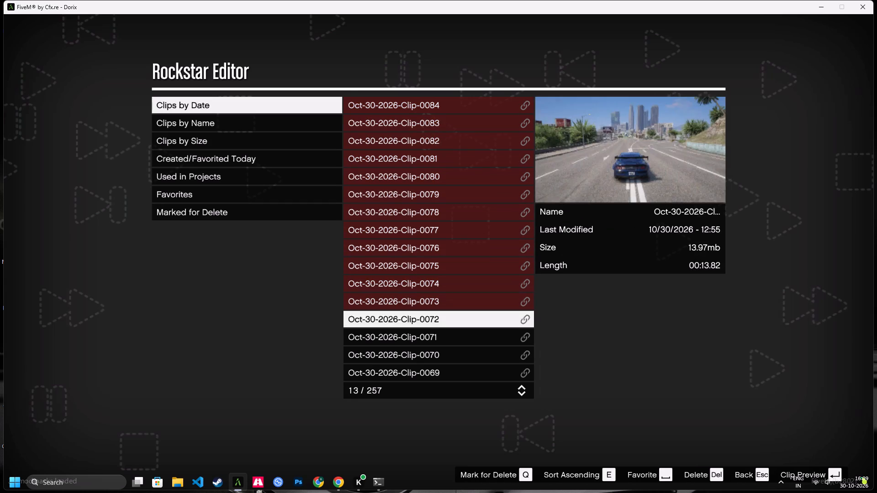
key(Down)
key(q)
Mark Oct-30-2026 clips 0070, 0069 and 0068 for deletion.
key(Down)
text(QQ)
key(Down)
key(q)
key(Down)
key(q)
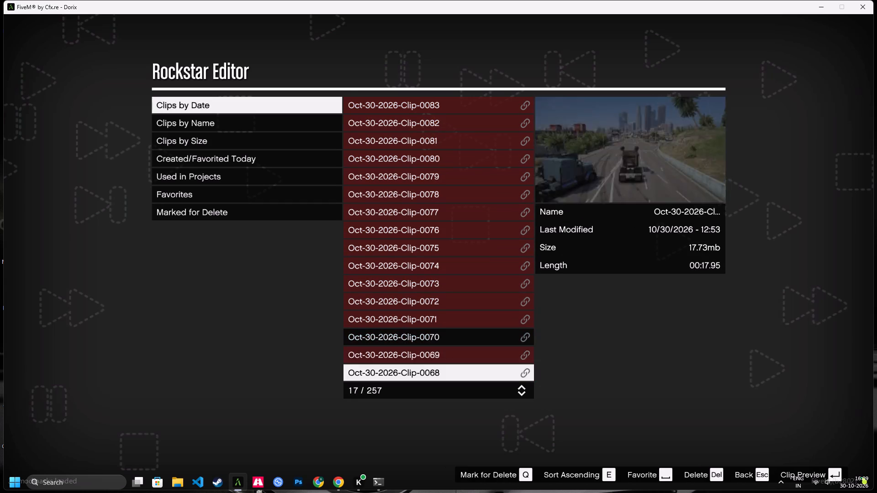
key(Up)
key(Up)
key(q)
Mark Oct-30-2026 clips 0067 through 0062 for deletion.
key(Down)
key(Down)
key(Down)
key(q)
key(Down)
key(q)
key(Down)
key(q)
key(Down)
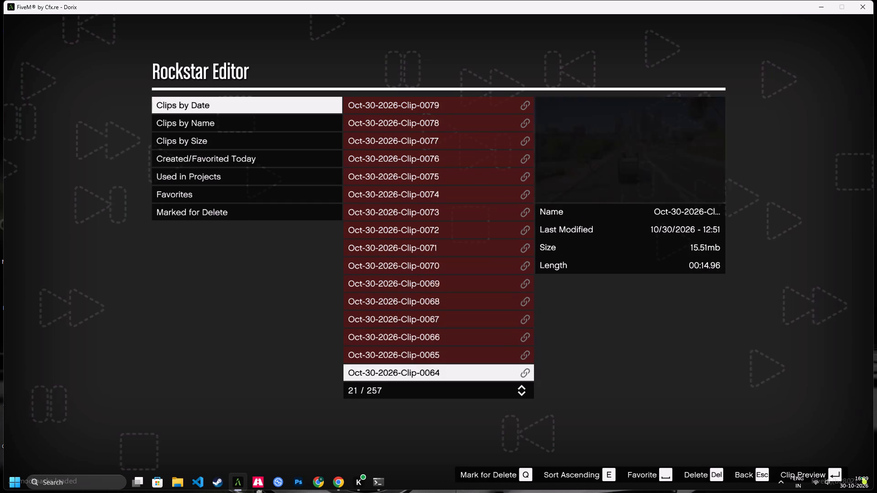
key(q)
key(Down)
key(q)
key(Down)
key(q)
Mark Oct-30-2026 clips 0061 through 0056 for deletion.
key(Down)
key(q)
key(Down)
key(q)
key(Down)
key(q)
key(Down)
key(q)
key(Down)
key(q)
key(Down)
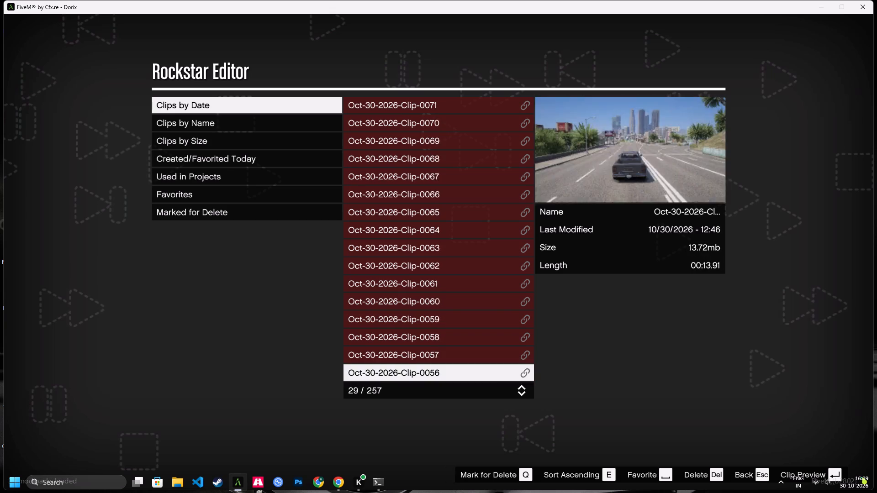
key(q)
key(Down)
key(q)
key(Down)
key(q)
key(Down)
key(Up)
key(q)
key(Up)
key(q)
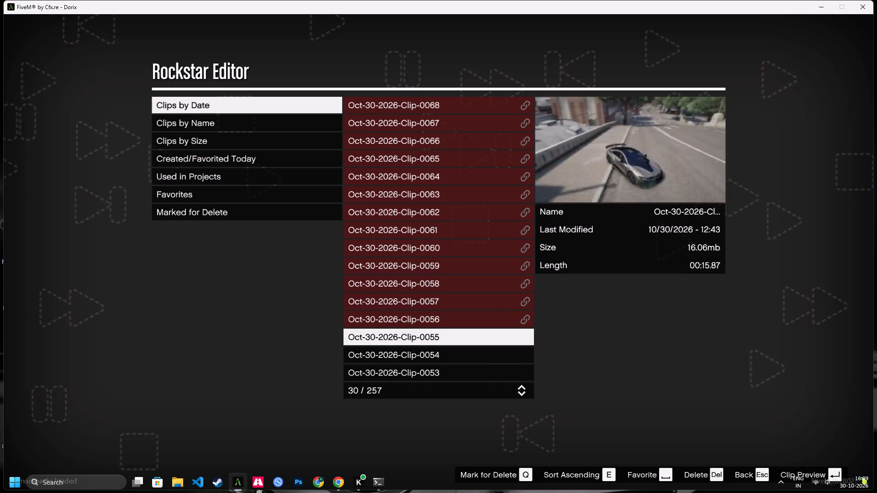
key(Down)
Delete all clips marked for deletion and return to the Rockstar Editor main menu.
click(216, 197)
triple_click(211, 215)
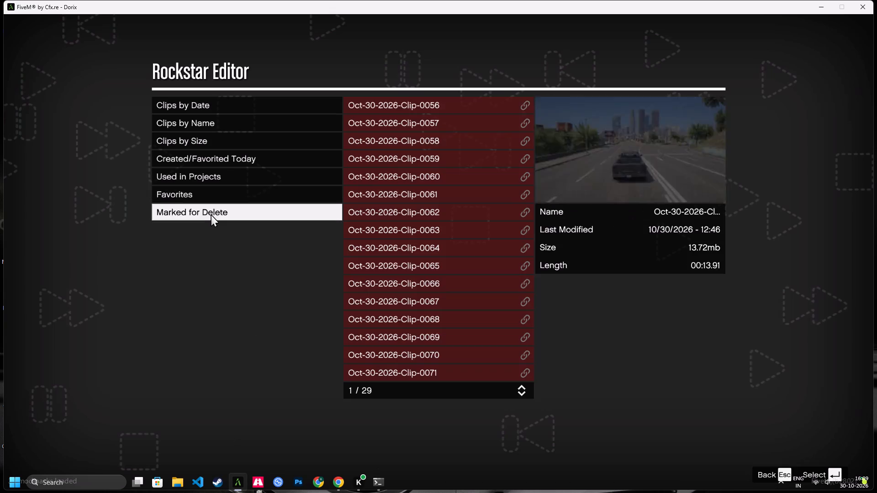
key(Return)
key(Escape)
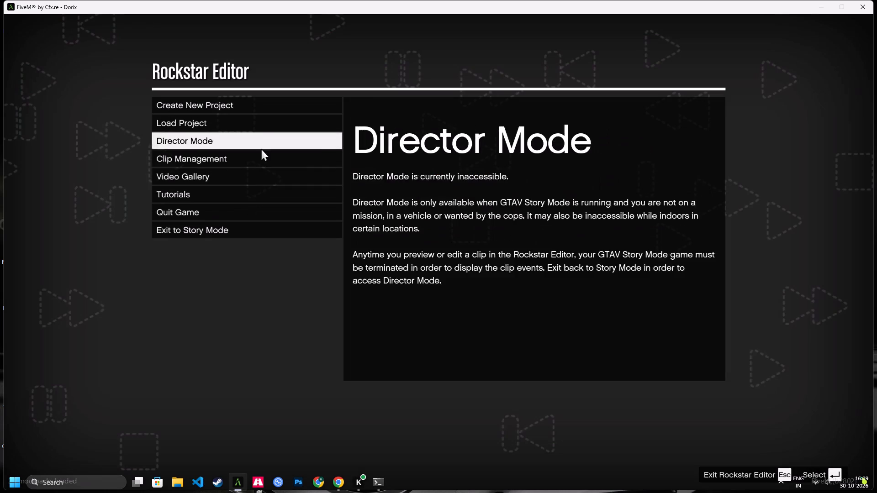
Create a new Rockstar Editor project.
click(251, 112)
key(Return)
key(Return)
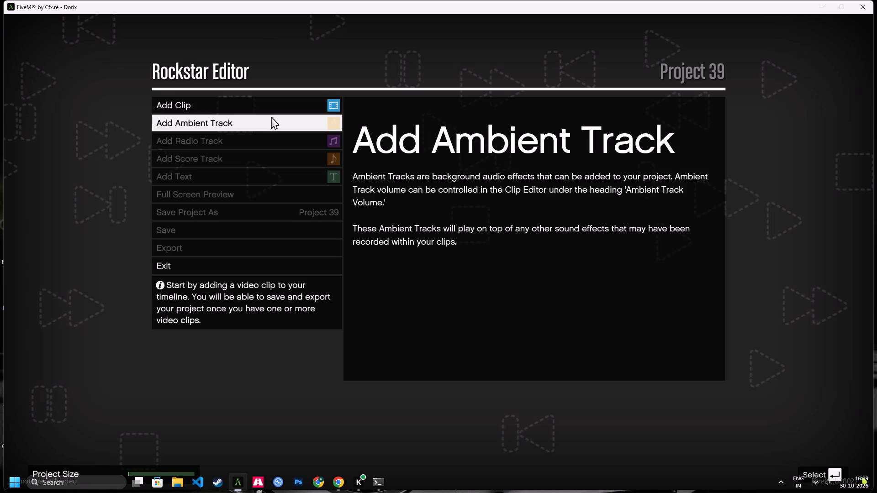
Add Oct-30-2026-Clip-0055 to the empty project timeline.
key(Return)
key(Return)
key(Return)
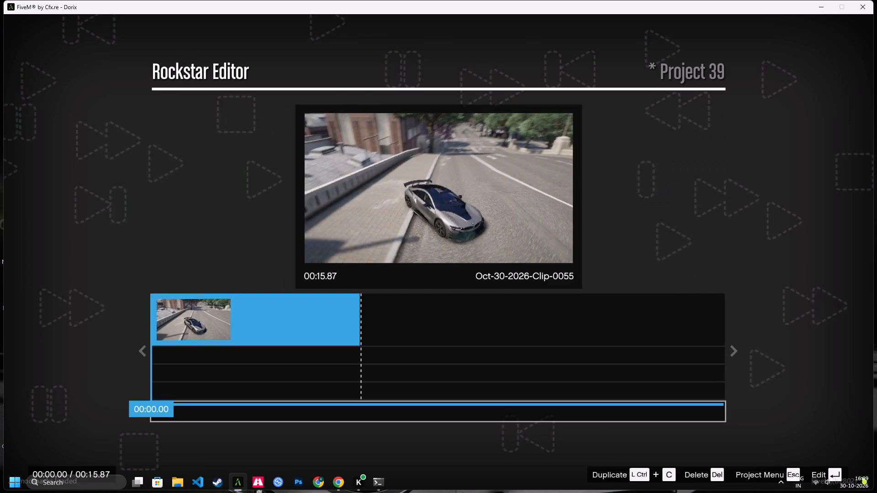
Add Oct-30-2026-Clip-0054 at the start of the timeline, ahead of clip 0055.
key(Escape)
click(262, 109)
click(371, 120)
key(Return)
key(Return)
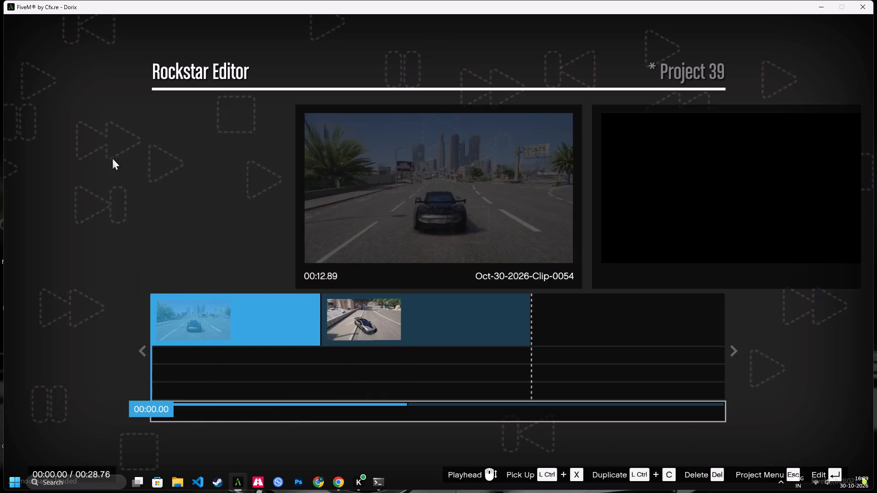
Add Oct-30-2026-Clip-0053 at the start of the timeline, ahead of clip 0054.
key(Escape)
click(315, 108)
click(405, 142)
key(Return)
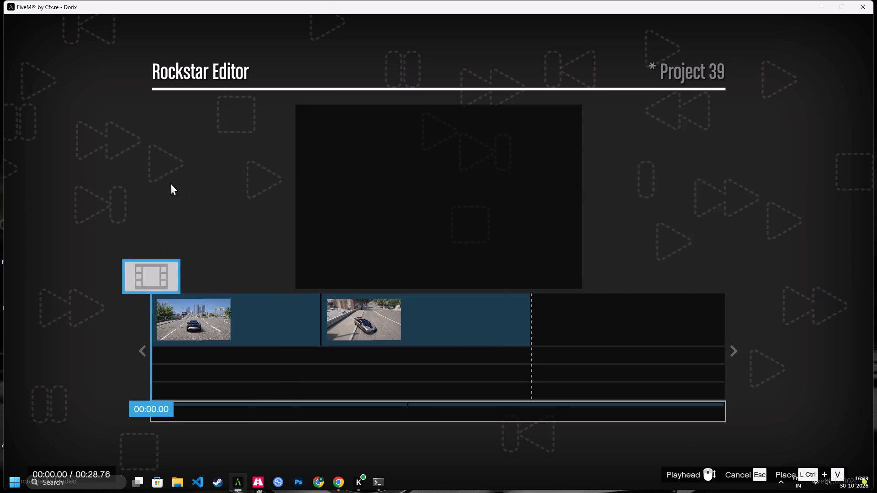
key(Return)
Add Oct-30-2026-Clip-0052 at the start of the timeline, ahead of clip 0053.
key(Escape)
click(259, 108)
click(430, 162)
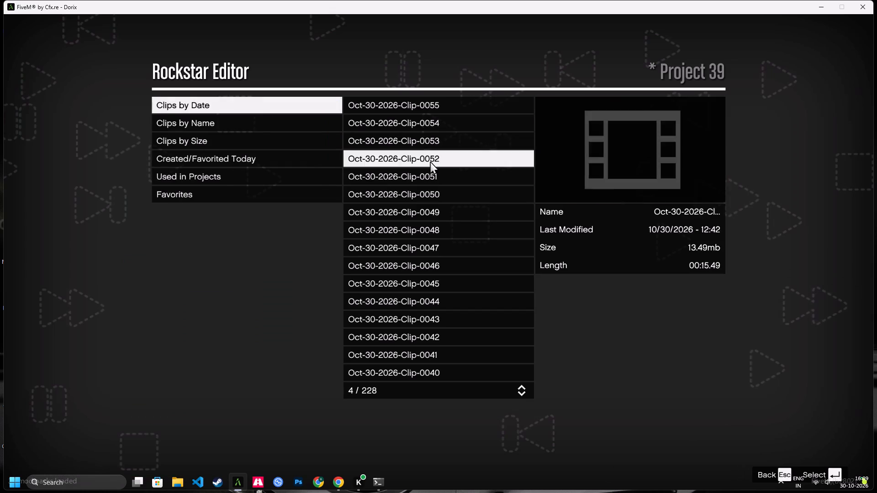
key(Return)
key(Return)
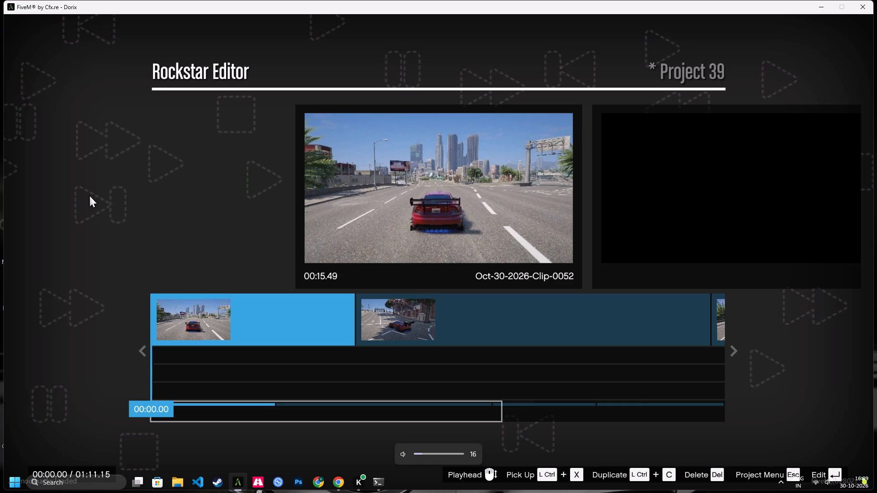
Add Oct-30-2026-Clip-0051 at the start of the timeline, ahead of clip 0052.
key(Escape)
click(233, 100)
click(421, 175)
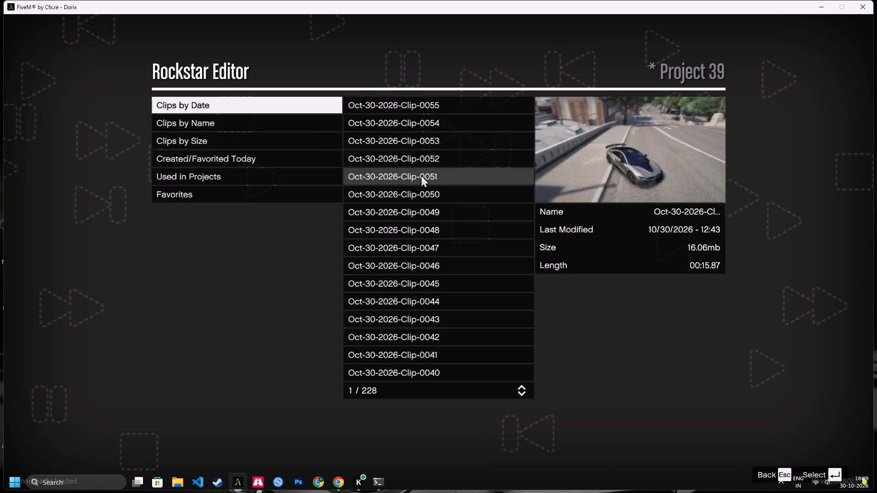
key(Return)
key(Return)
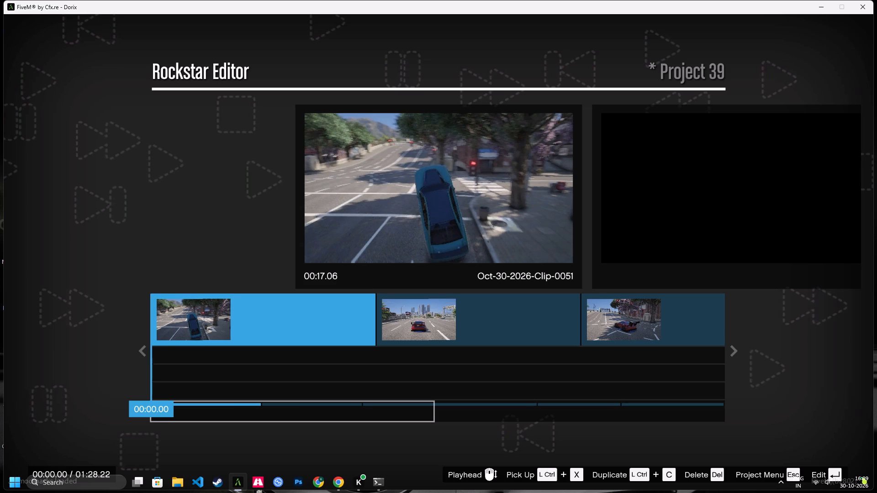
Add Oct-30-2026-Clip-0050 at the start of the timeline, ahead of clip 0051.
key(Escape)
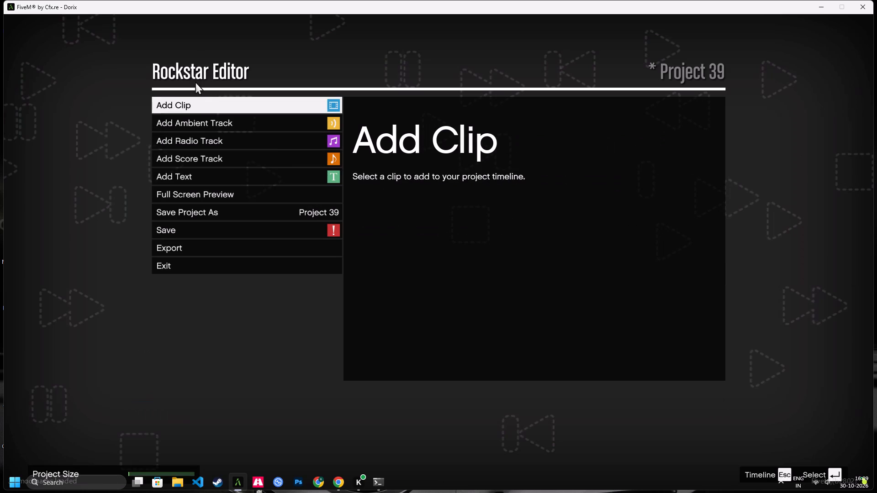
click(206, 104)
click(439, 192)
key(Return)
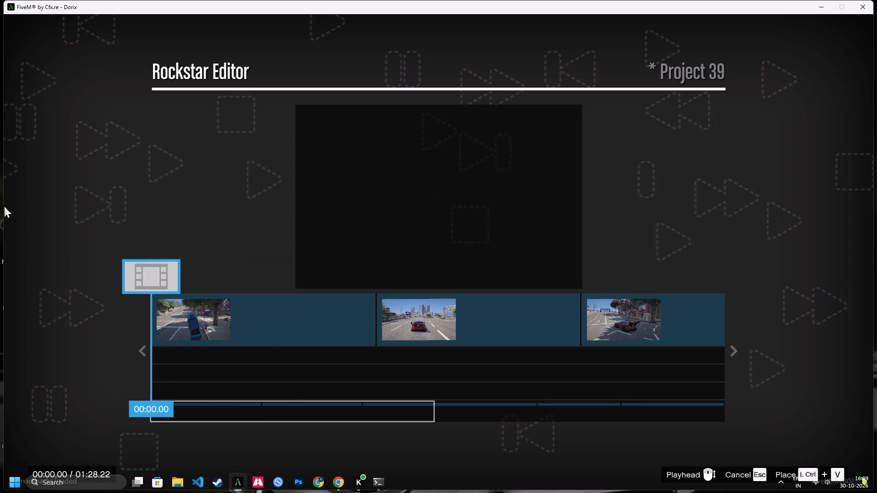
key(Return)
Add Oct-30-2026-Clip-0049 at the start of the timeline, ahead of clip 0050.
key(Escape)
click(322, 103)
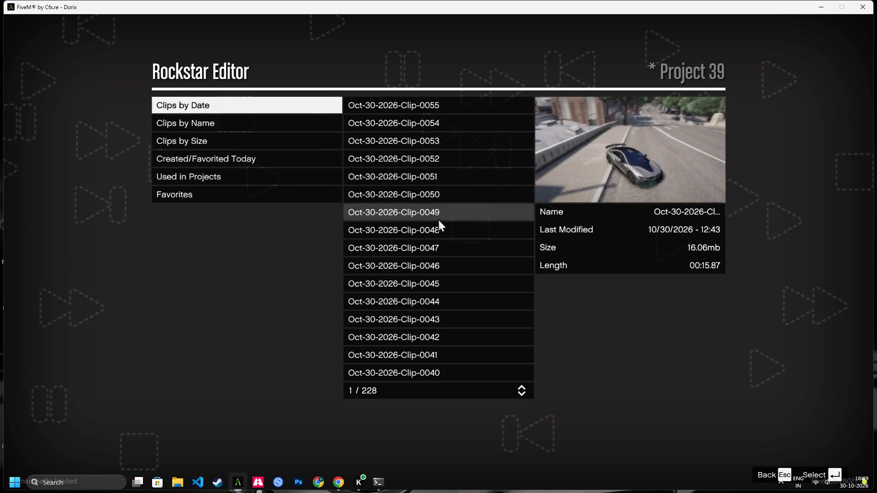
click(445, 207)
key(Return)
key(Return)
key(Right)
key(Left)
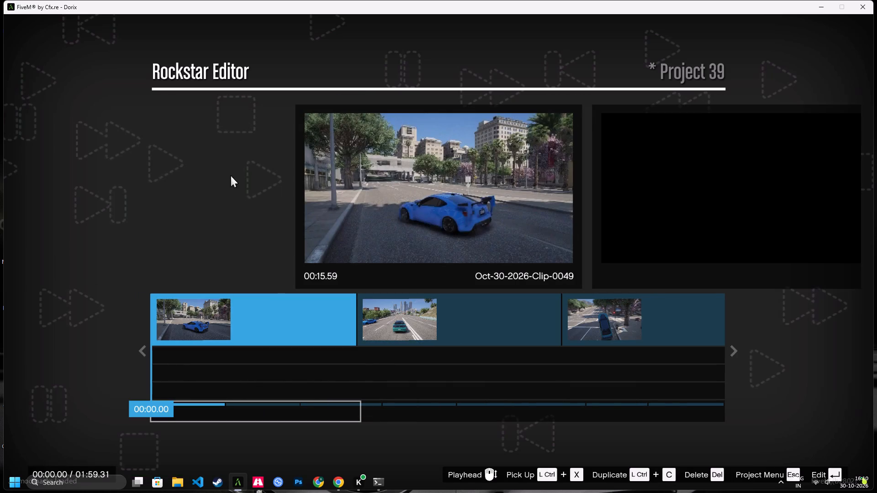
Add Oct-30-2026-Clip-0048 at the start of the timeline, ahead of clip 0049.
key(Escape)
click(248, 104)
click(421, 237)
key(Return)
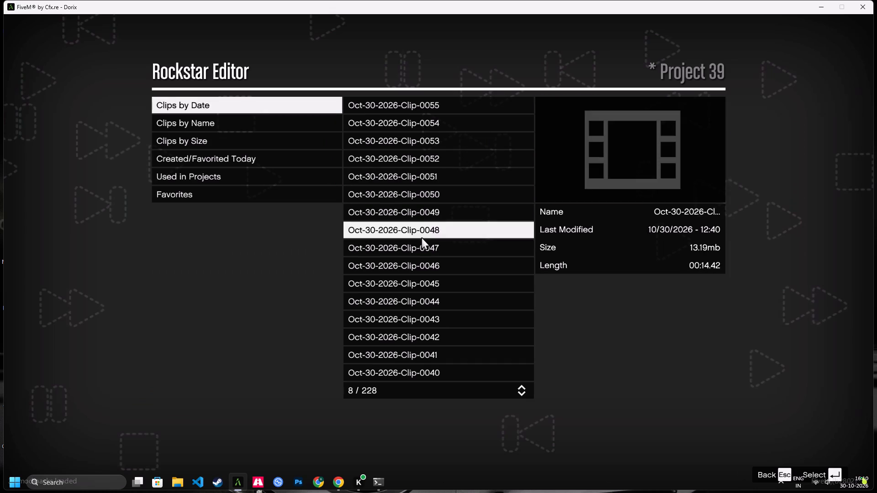
key(Return)
Add Oct-30-2026-Clip-0047 at the start of the timeline, ahead of clip 0048.
key(Escape)
click(302, 110)
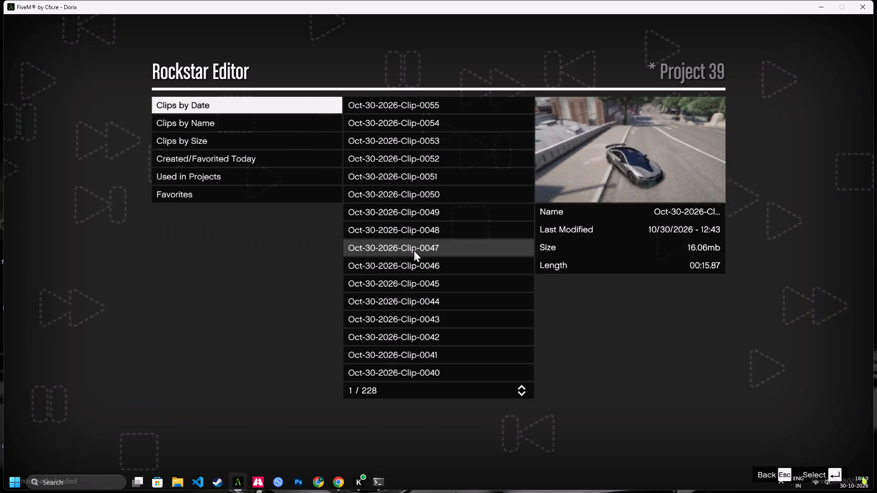
click(419, 252)
key(Return)
key(Return)
Add Oct-30-2026-Clip-0046 at the start of the timeline, ahead of clip 0047.
key(Escape)
click(312, 107)
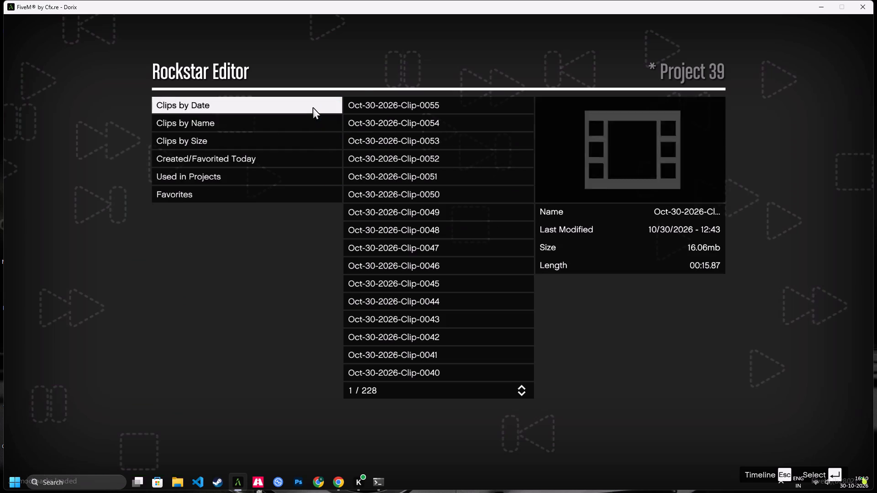
click(417, 263)
key(Return)
key(Return)
Add Oct-30-2026-Clip-0045 at the start of the timeline, ahead of clip 0046.
key(Escape)
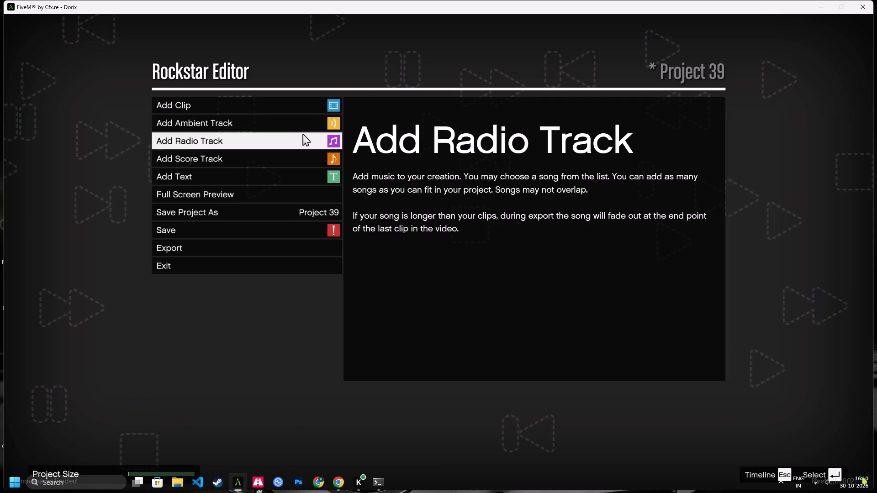
click(302, 113)
click(428, 279)
key(Return)
key(Return)
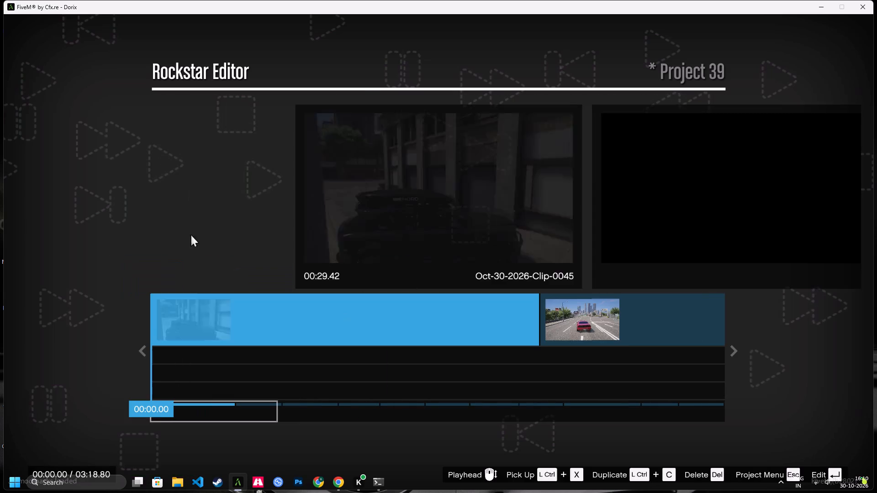
Add Oct-30-2026-Clip-0044 at the start of the timeline, ahead of clip 0045, and return to the project menu.
key(Escape)
click(327, 107)
click(431, 294)
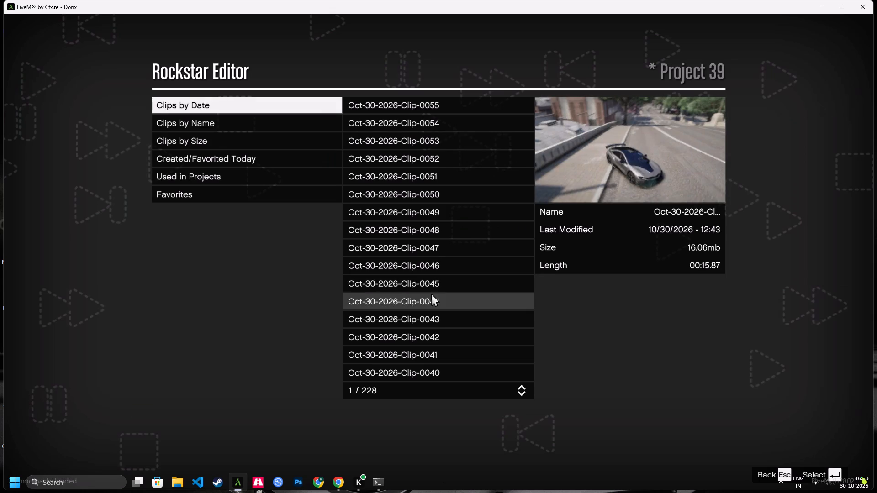
key(Return)
key(Return)
key(Right)
key(Left)
key(Escape)
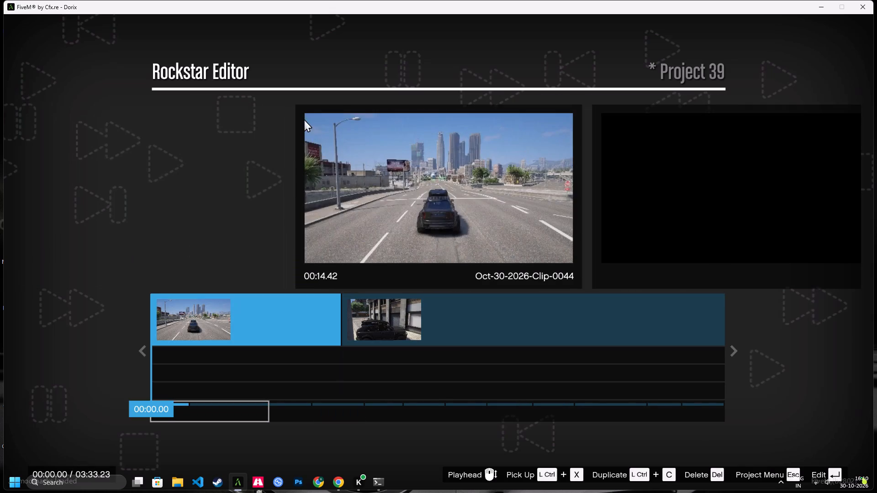
Add Oct-30-2026-Clip-0043 at the start of the timeline, ahead of clip 0044, and return to the project menu.
click(307, 101)
click(412, 321)
key(Return)
key(Return)
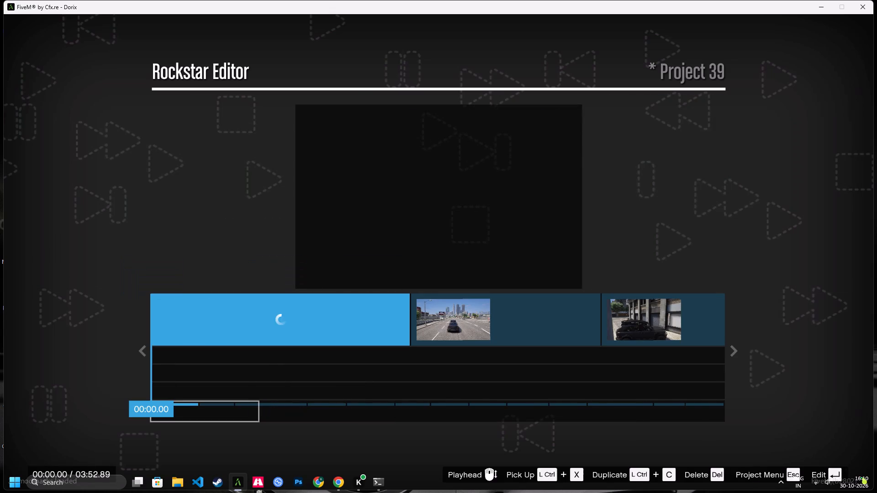
key(Escape)
Add Oct-30-2026-Clip-0042 at the start of the timeline, ahead of clip 0043, and return to the project menu.
click(315, 102)
click(407, 332)
key(Return)
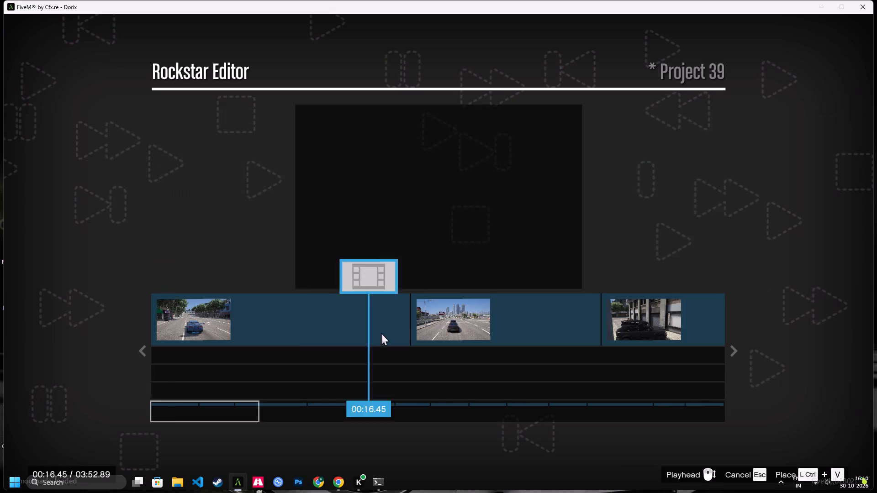
key(Return)
key(Escape)
Add Oct-30-2026-Clip-0041 at the start of the timeline, ahead of clip 0042, and return to the project menu.
click(296, 99)
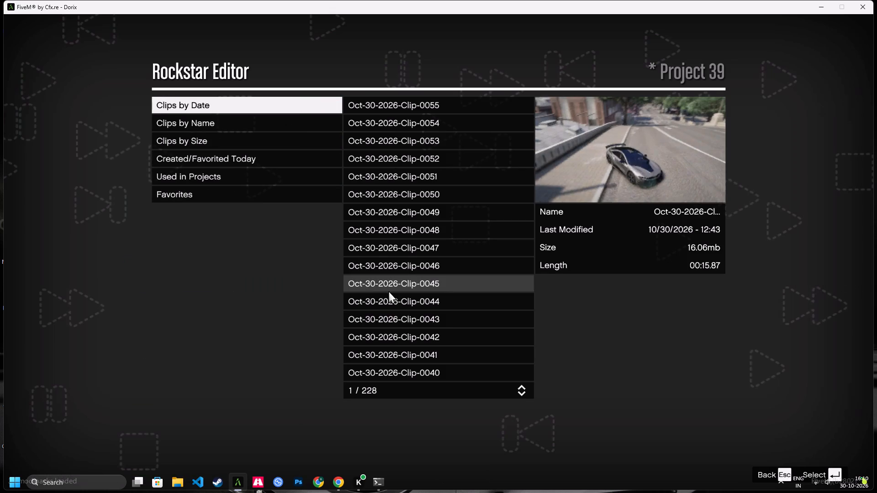
click(412, 350)
key(Return)
key(Return)
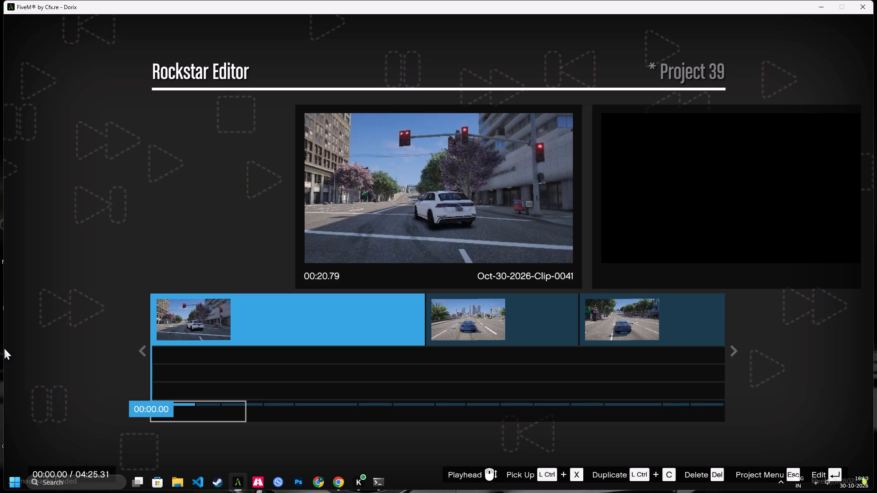
key(Escape)
Add Oct-30-2026-Clip-0040 at the start of the timeline, ahead of clip 0041, and return to the project menu.
click(195, 105)
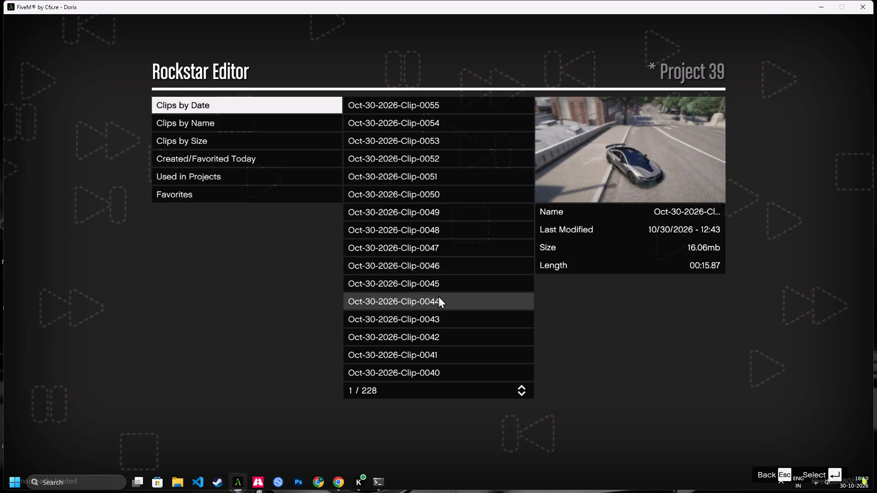
click(458, 362)
click(459, 368)
key(Return)
key(Return)
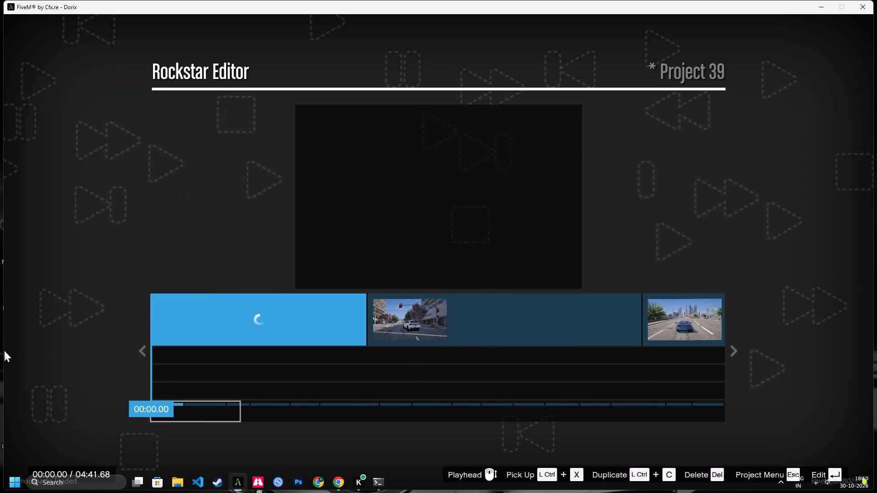
key(Escape)
Add Oct-30-2026-Clip-0039 at the start of the timeline, ahead of clip 0040, and return to the project menu.
click(258, 99)
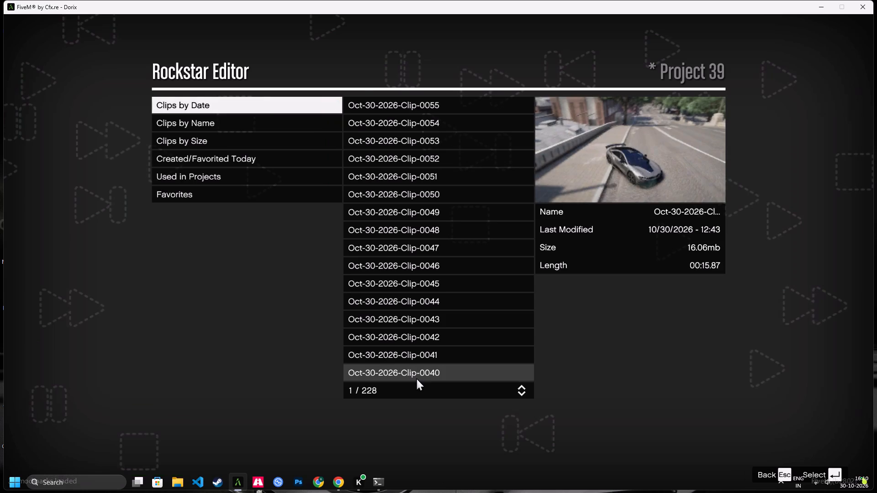
click(422, 374)
key(Down)
key(Return)
key(Return)
key(Escape)
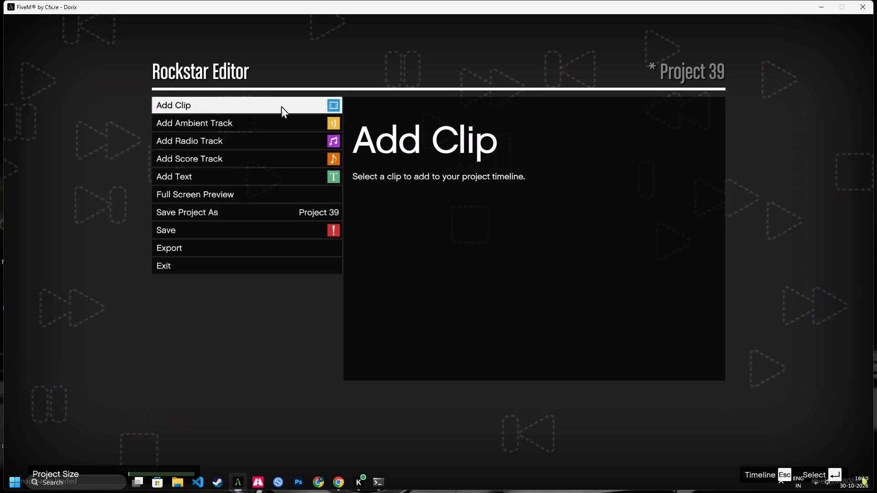
Add Oct-30-2026-Clip-0038 at the start of the timeline, ahead of clip 0039, and return to the project menu.
click(275, 107)
click(402, 367)
key(Down)
key(Down)
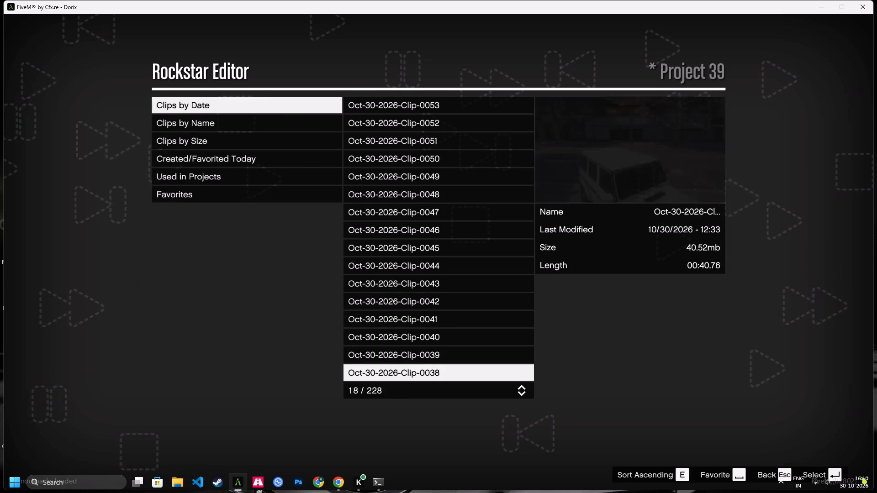
key(Return)
key(Return)
key(Escape)
Add Oct-30-2026-Clip-0037 at the start of the timeline, ahead of clip 0038, and return to the project menu.
click(318, 105)
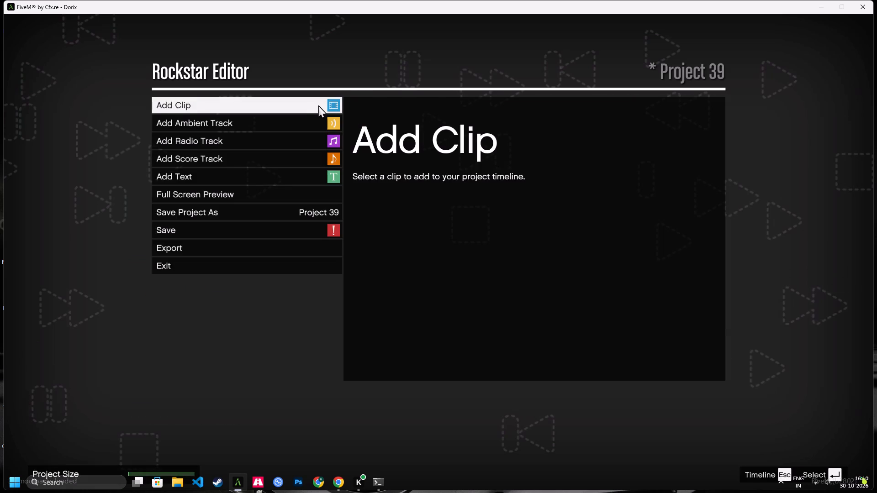
click(437, 375)
key(Down)
key(Return)
key(Return)
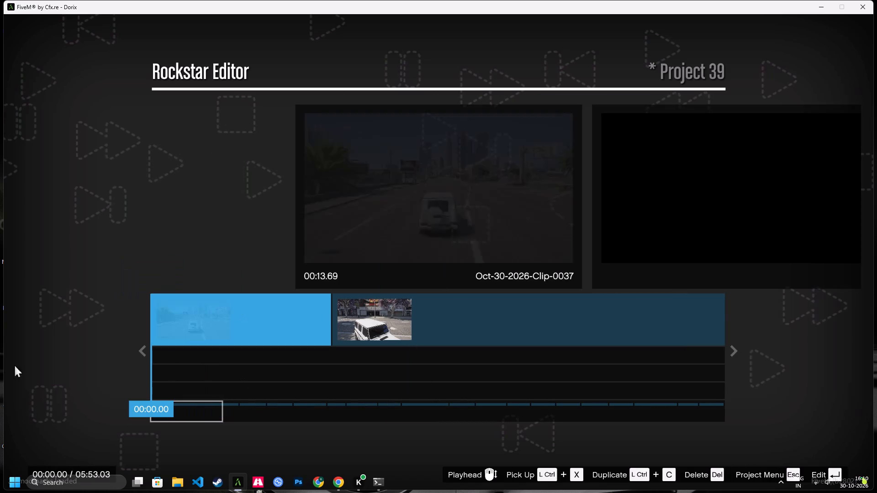
key(Escape)
Add Oct-30-2026-Clip-0036 at the start of the timeline, ahead of clip 0037, and return to the project menu.
click(291, 103)
click(430, 379)
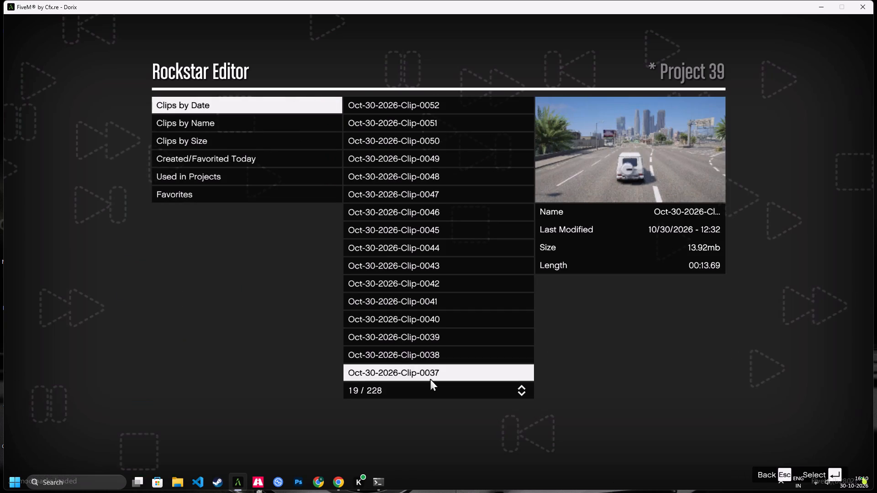
key(Down)
key(Return)
key(Return)
key(Escape)
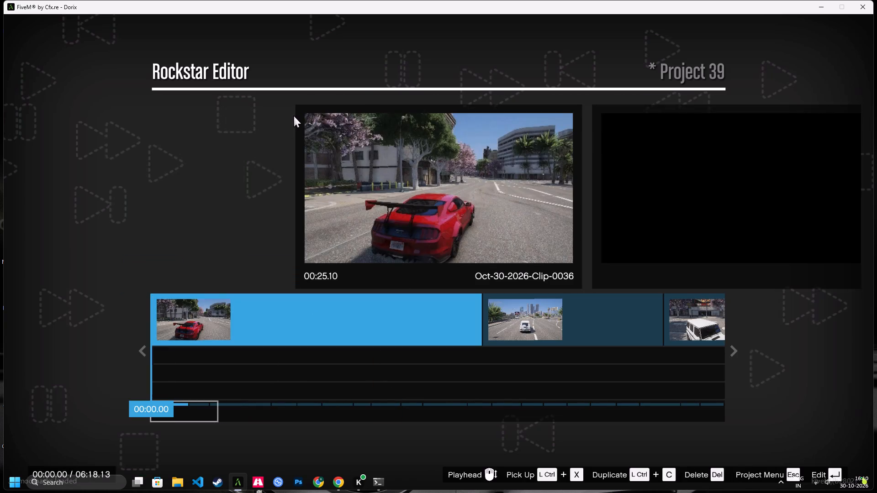
Add Oct-30-2026-Clip-0035 at the start of the timeline, ahead of clip 0036, and return to the project menu.
click(294, 110)
click(438, 367)
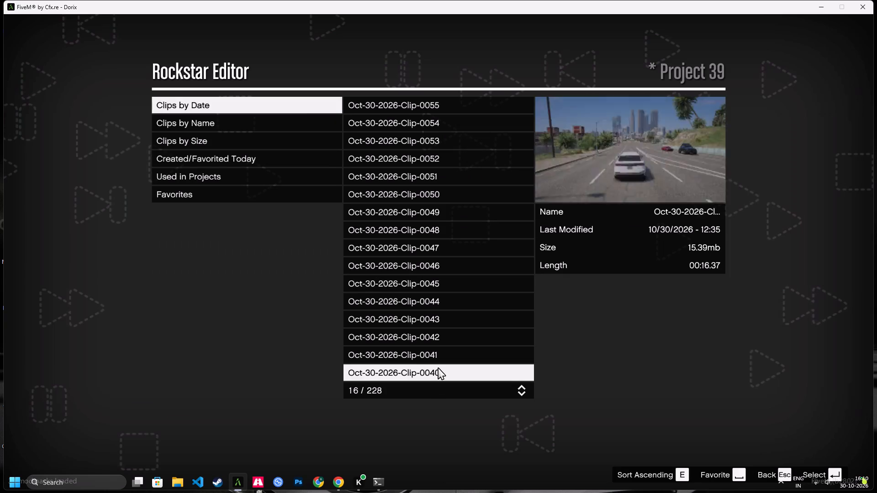
key(Down)
key(Down)
key(Down)
key(Down)
key(Down)
key(Return)
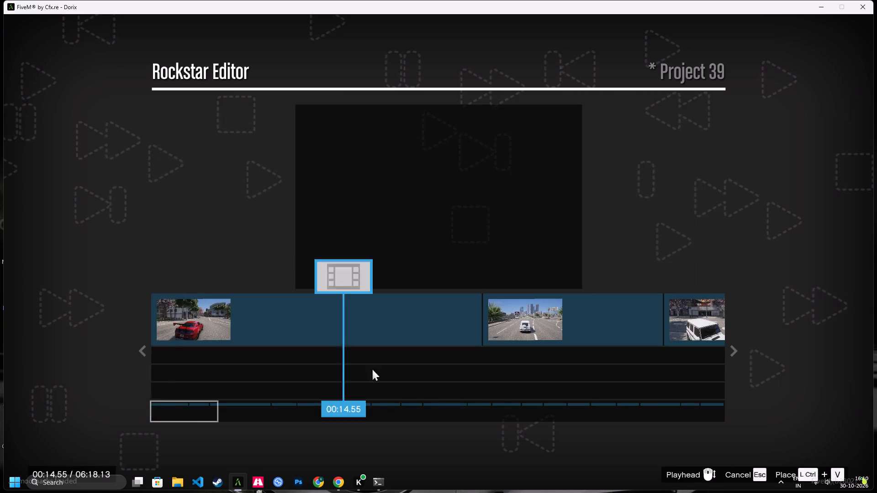
key(Return)
key(Escape)
Add Oct-30-2026-Clip-0034 at the start of the timeline, check its neighbouring clip 0035, and return to the project menu.
click(310, 108)
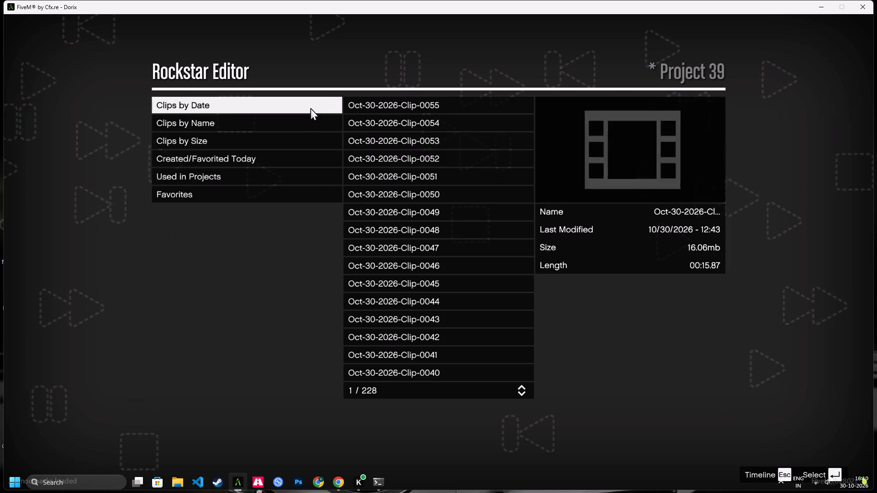
click(469, 363)
click(460, 374)
key(Down)
key(Down)
key(Down)
key(Down)
key(Down)
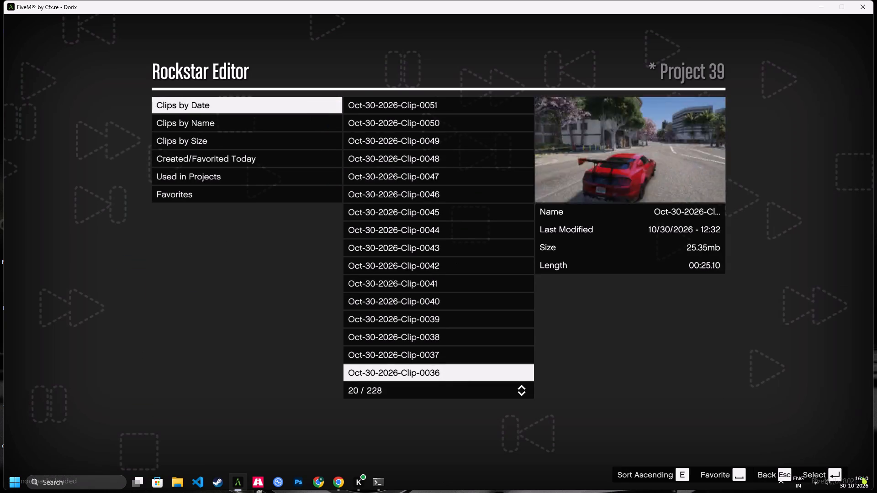
key(Down)
key(Return)
key(Return)
key(Right)
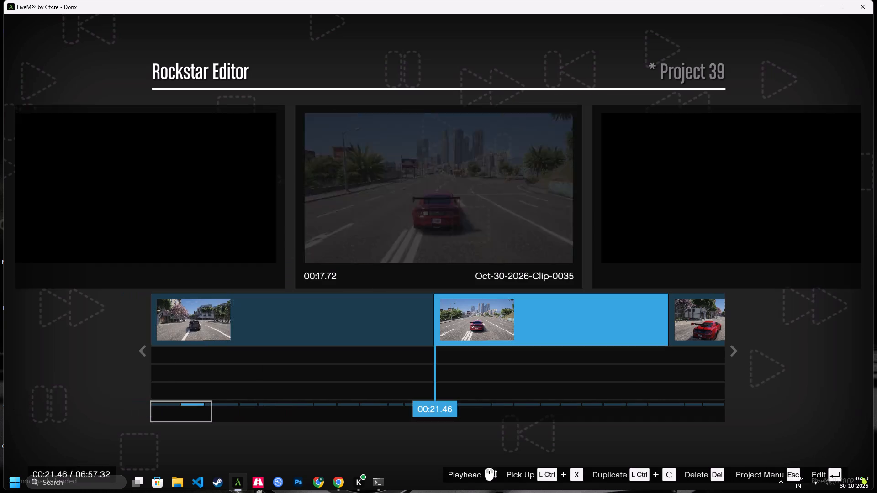
key(Left)
key(Escape)
Add Oct-30-2026-Clip-0033 at the start of the timeline, ahead of clip 0034, and return to the project menu.
click(286, 98)
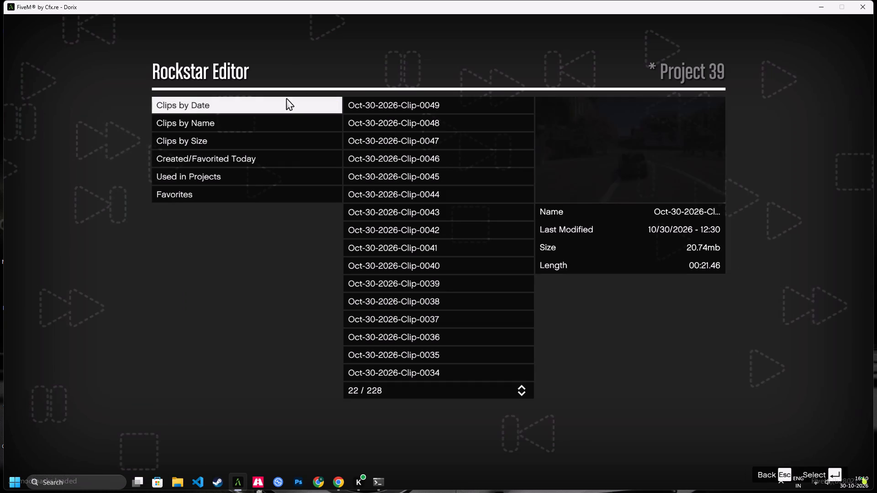
click(463, 363)
click(459, 367)
key(Down)
key(Return)
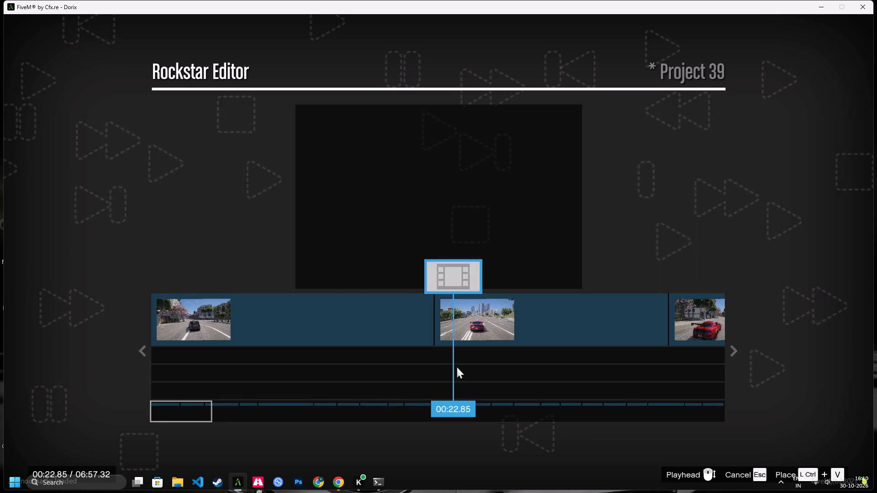
key(Return)
key(Escape)
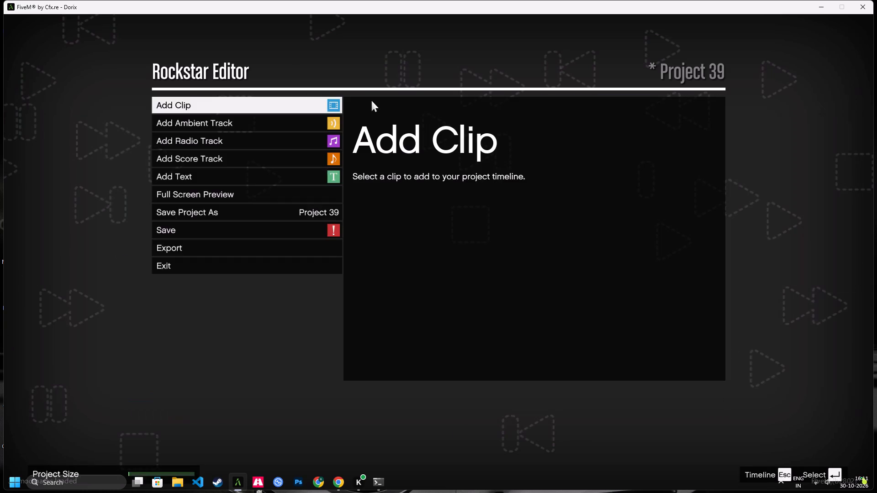
Add Oct-30-2026-Clip-0032 at the start of the timeline, ahead of clip 0033, and return to the project menu.
click(334, 110)
click(433, 367)
key(Down)
key(Return)
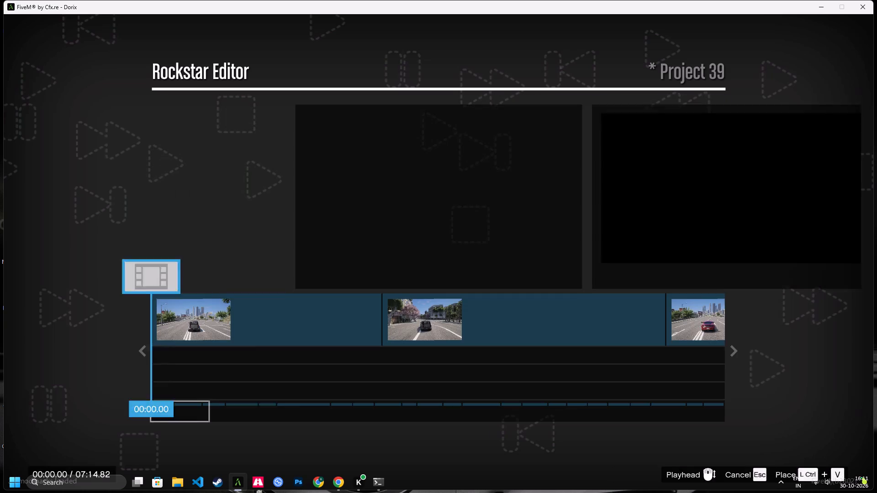
key(Return)
key(Escape)
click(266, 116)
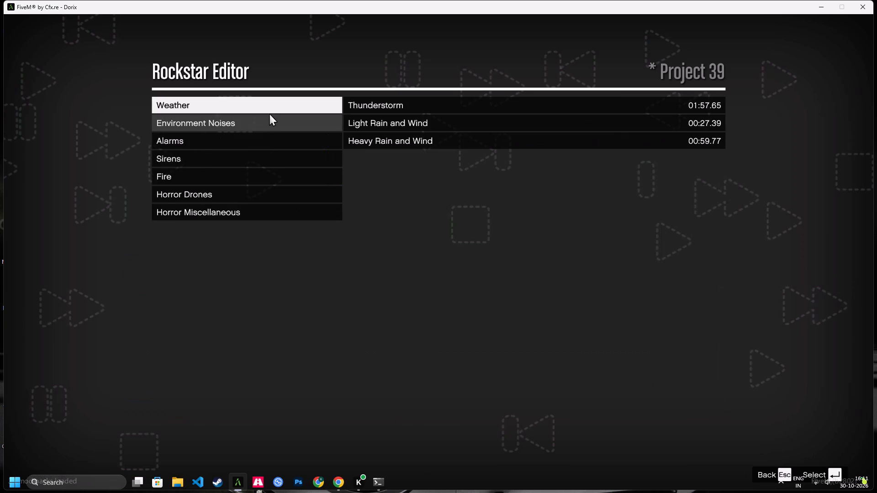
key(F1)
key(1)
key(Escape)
Add Oct-30-2026-Clip-0031 at the start of the timeline, check its neighbouring clip 0032, and return to the project menu.
click(273, 102)
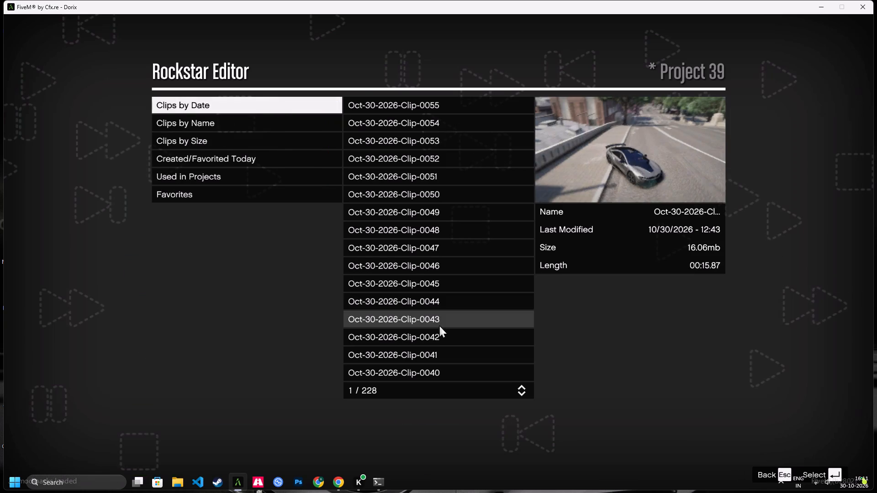
click(437, 369)
key(Down)
key(Down)
key(Down)
key(Down)
key(Down)
key(Down)
key(Down)
key(Down)
key(Down)
key(Down)
key(Down)
key(Down)
key(Down)
key(Down)
key(Down)
key(Down)
key(Down)
key(Down)
key(Down)
key(Down)
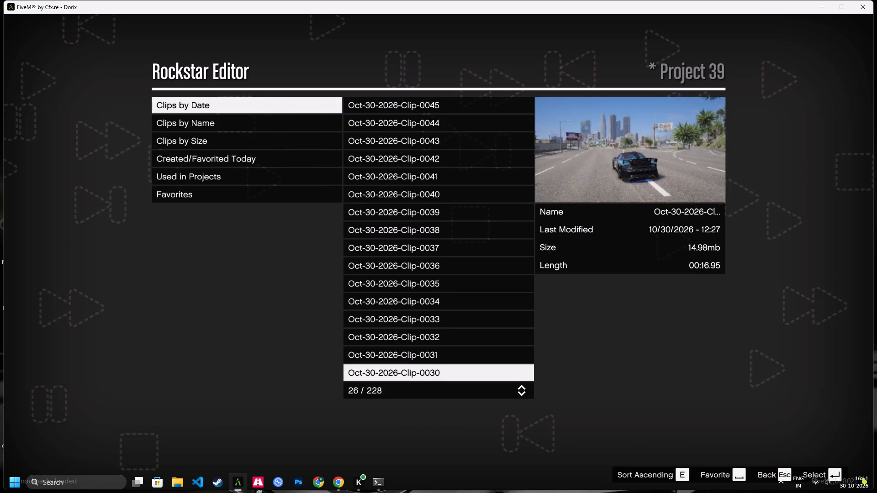
key(Up)
key(Return)
key(Return)
key(Right)
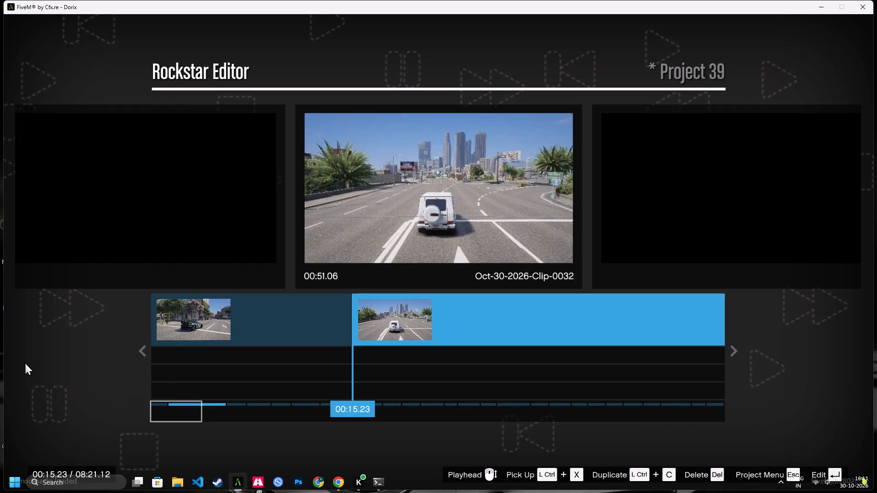
key(Left)
key(Escape)
Add Oct-30-2026-Clip-0030 at the start of the timeline, ahead of clip 0031, and return to the project menu.
click(295, 101)
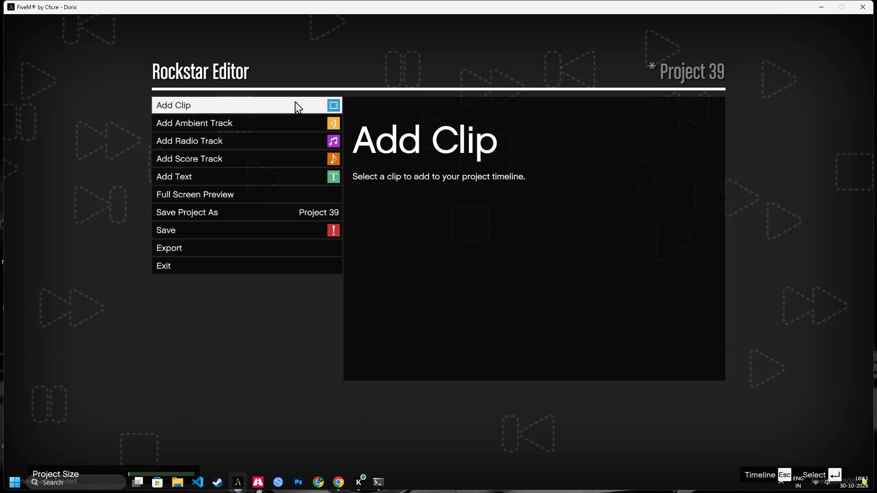
click(450, 366)
key(Return)
key(Return)
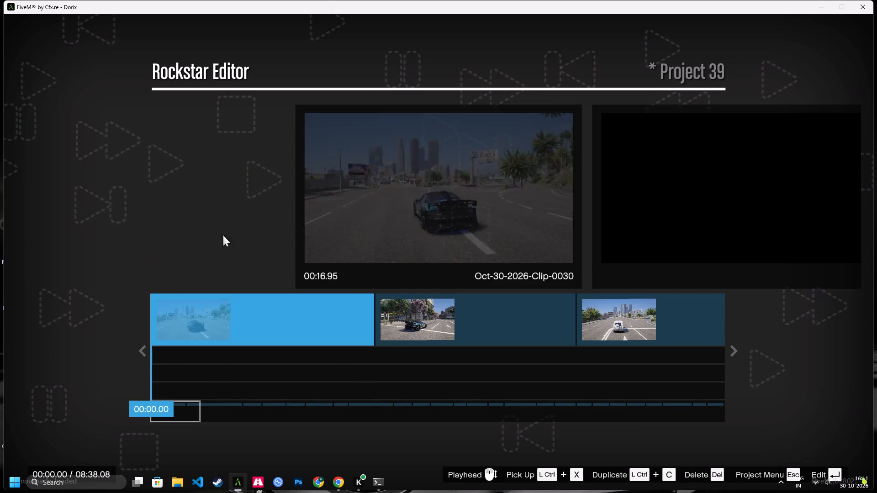
key(Escape)
Add Oct-30-2026-Clip-0029 at the start of the timeline, ahead of clip 0030, and return to the project menu.
click(328, 102)
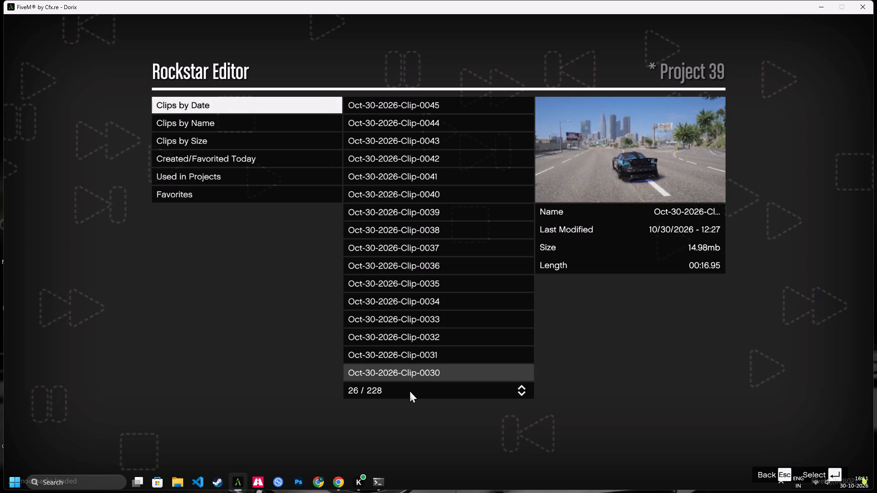
click(413, 374)
key(Down)
key(Return)
key(Return)
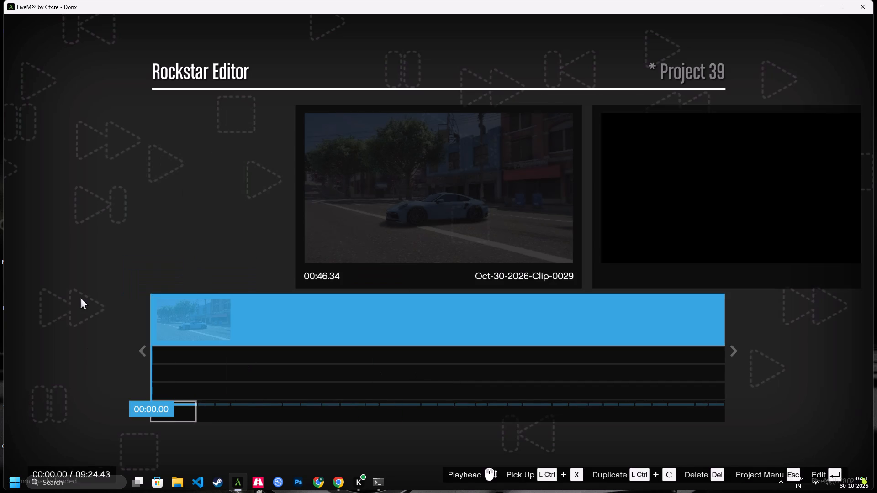
key(Escape)
Add Oct-30-2026-Clip-0028 at the start of the timeline, ahead of clip 0029, and return to the project menu.
click(273, 107)
click(408, 373)
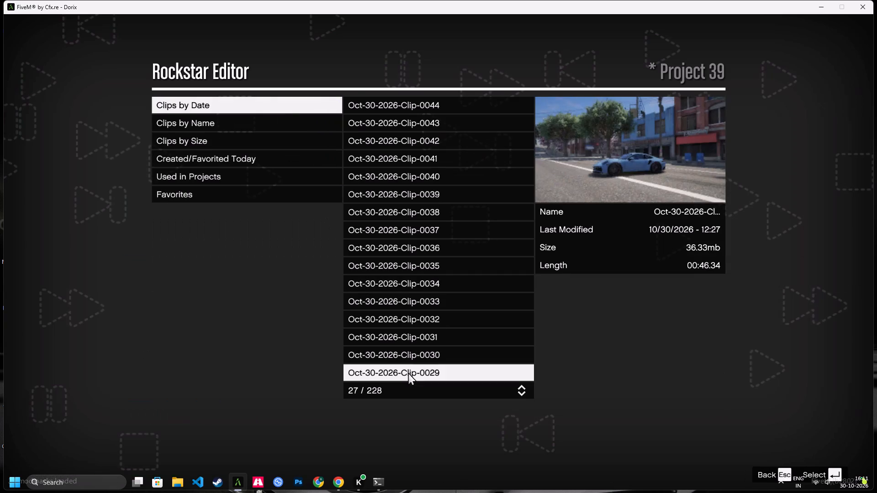
key(Down)
key(Return)
key(Return)
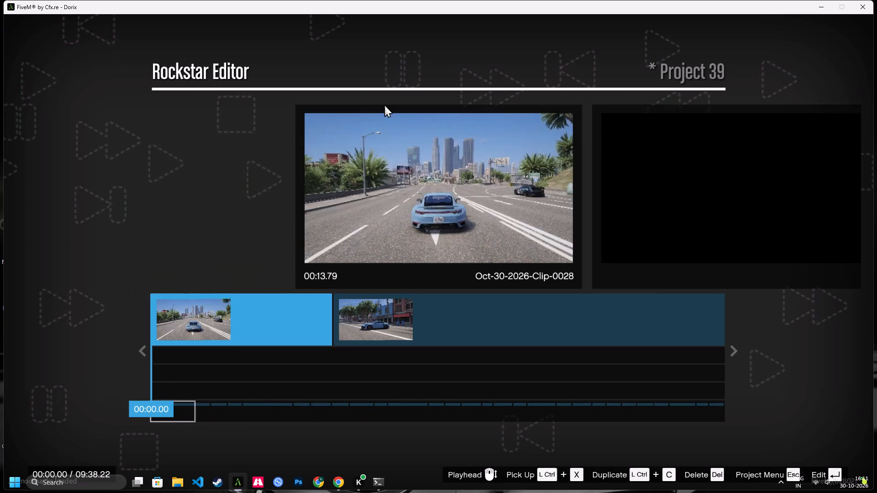
key(Escape)
Add Oct-30-2026-Clip-0027 at the start of the timeline, ahead of clip 0028, and return to the project menu.
click(301, 105)
click(396, 369)
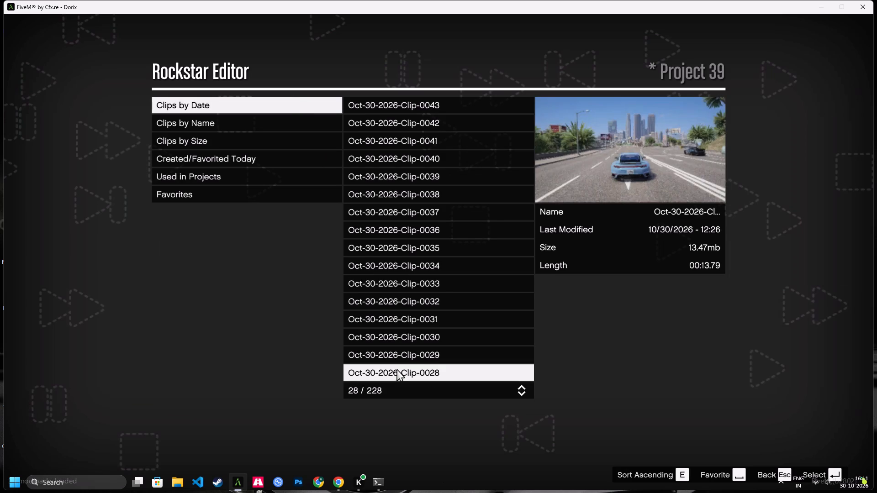
key(Down)
key(Return)
key(Return)
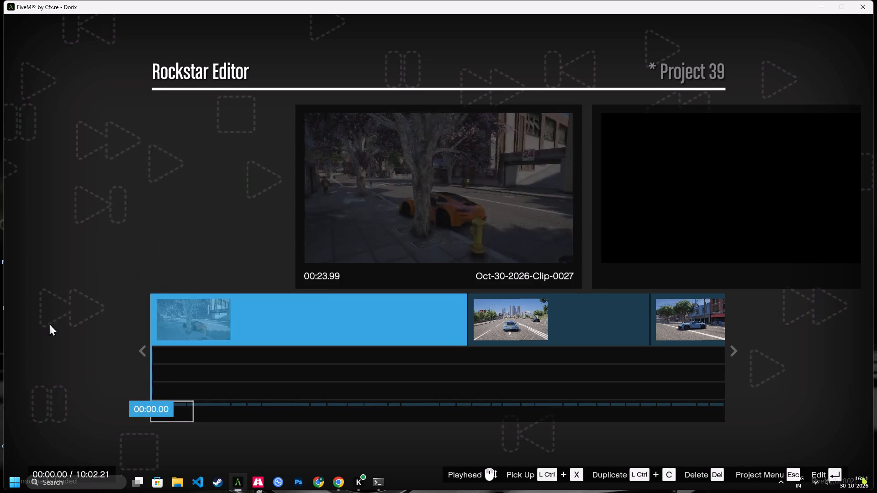
key(Escape)
Add Oct-30-2026-Clip-0026 at the start of the timeline, ahead of clip 0027, and return to the project menu.
click(304, 106)
click(415, 376)
key(Down)
key(Down)
key(Down)
key(Down)
key(Down)
key(Down)
key(Down)
key(Down)
key(Down)
key(Down)
key(Down)
key(Down)
key(Down)
key(Down)
key(Down)
key(Down)
key(Down)
key(Down)
key(Down)
key(Down)
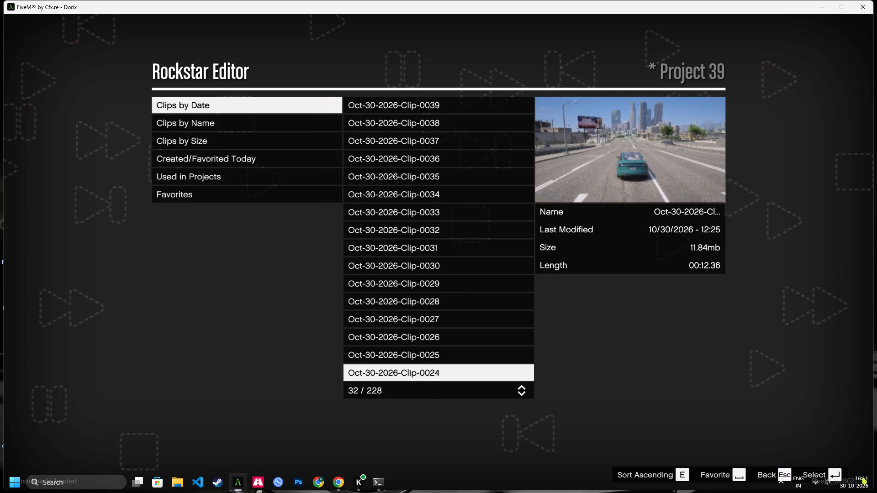
key(Up)
key(Up)
key(Return)
key(Return)
key(Escape)
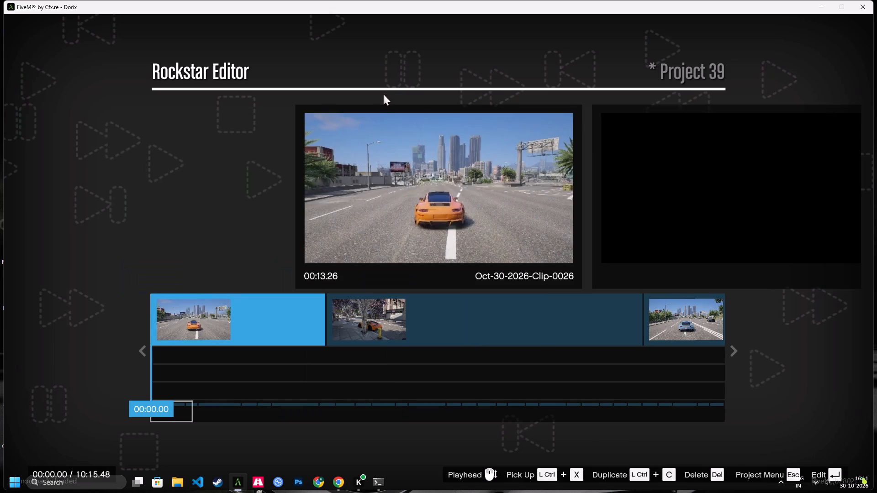
Add Oct-30-2026-Clip-0025 at the start of the timeline, ahead of clip 0026, and return to the project menu.
click(333, 110)
click(431, 354)
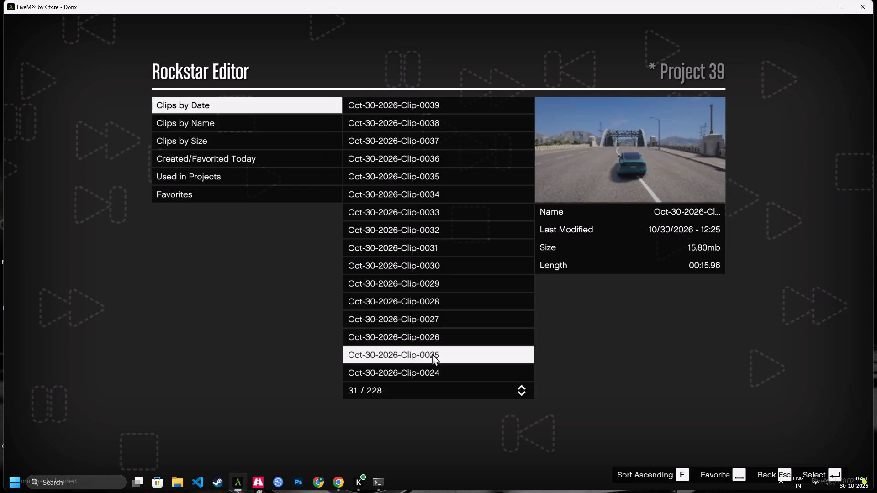
key(Return)
key(Return)
key(Escape)
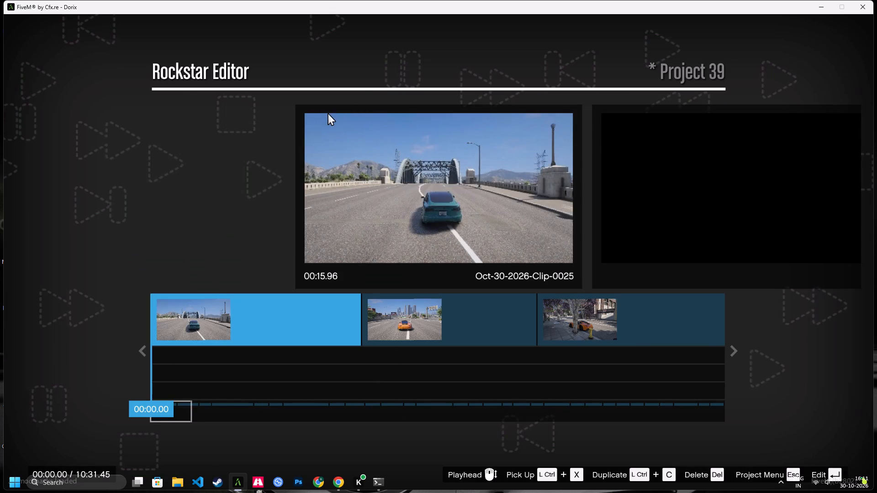
Add Oct-30-2026-Clip-0024 at the start of the timeline, ahead of clip 0025, and return to the project menu.
click(322, 105)
click(428, 370)
key(Return)
key(Return)
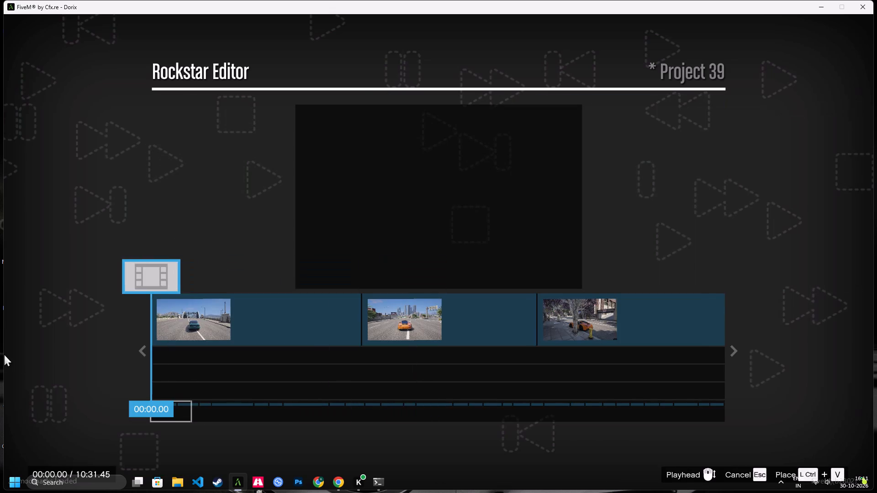
key(Escape)
Add Oct-30-2026-Clip-0023 at the start of the timeline, ahead of clip 0024, and return to the project menu.
click(298, 103)
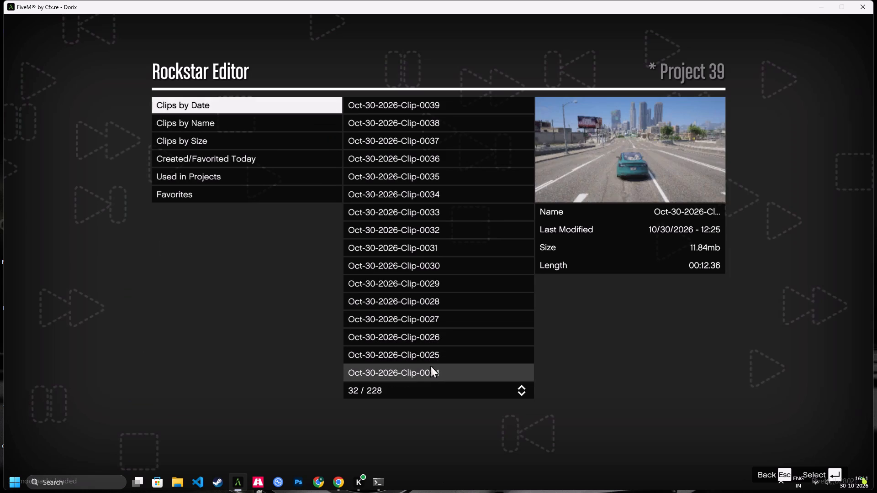
click(433, 367)
key(Down)
key(Return)
key(Return)
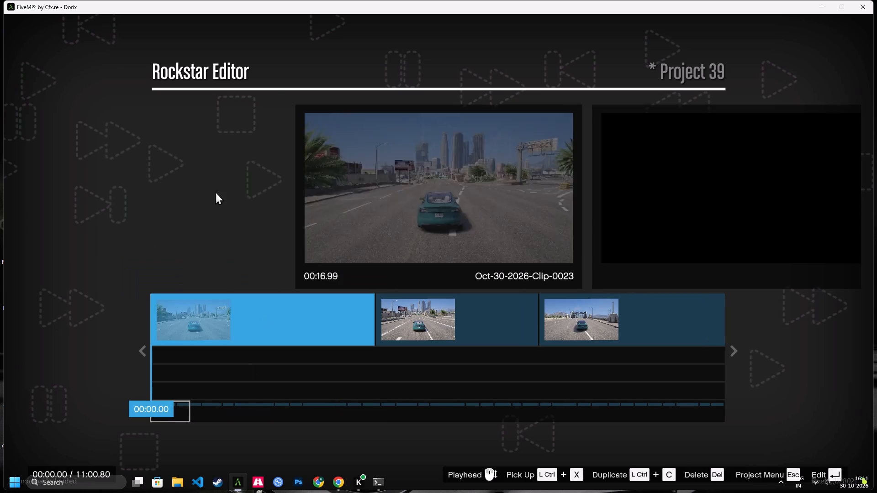
key(Escape)
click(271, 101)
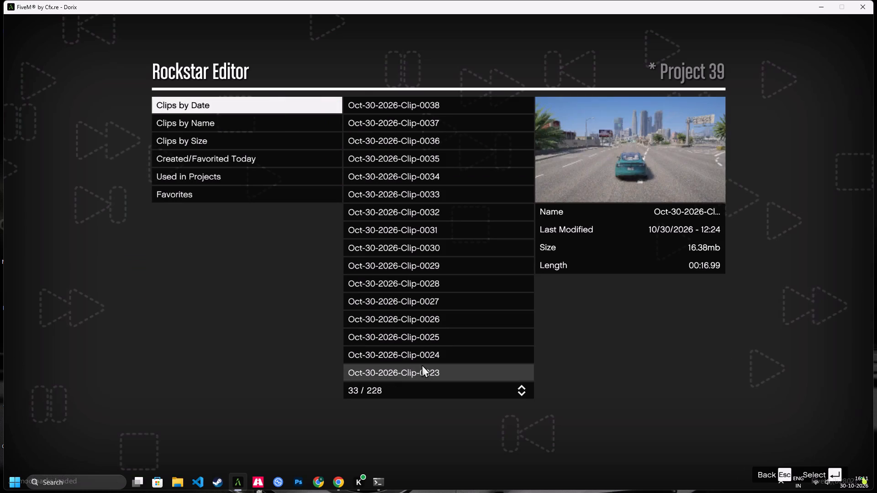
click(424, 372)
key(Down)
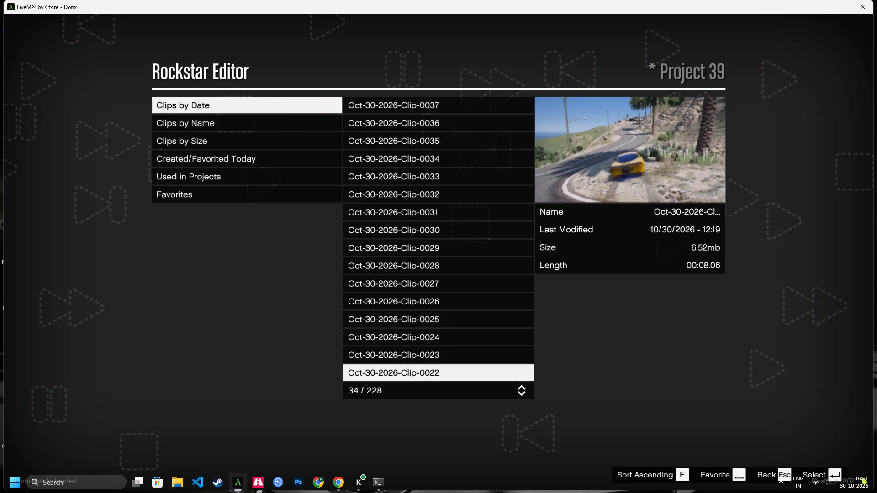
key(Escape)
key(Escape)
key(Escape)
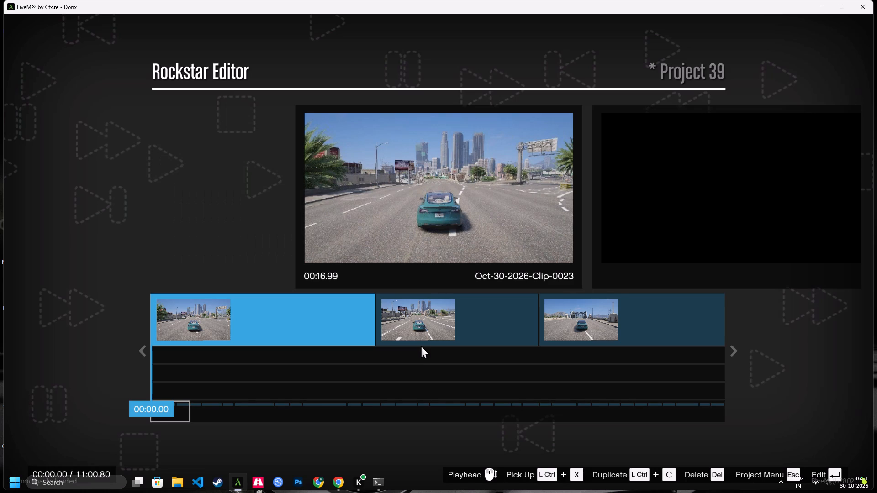
Open Oct-30-2026-Clip-0023 for editing and set its start marker's effects to saturation 10 and contrast 1.
key(Return)
key(Return)
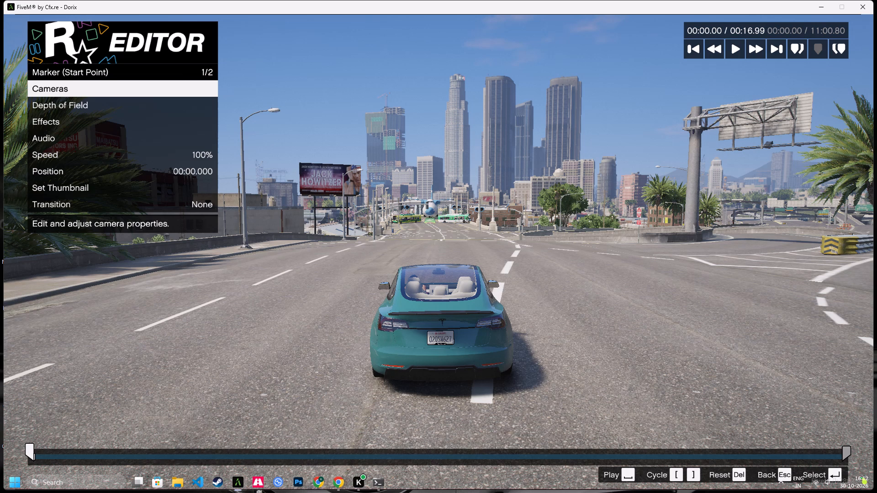
key(Down)
key(Down)
key(Return)
key(Down)
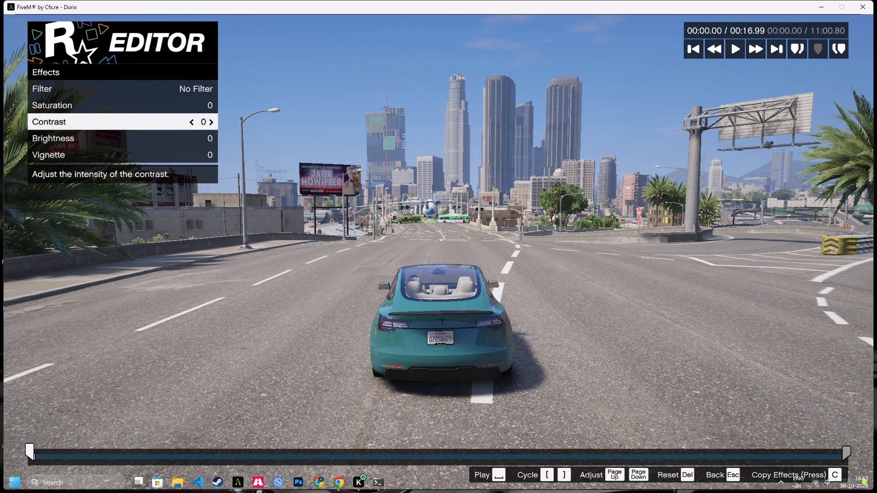
key(Up)
key(Right)
key(Right)
key(Right)
key(Right)
key(Right)
key(Right)
key(Right)
key(Right)
key(Right)
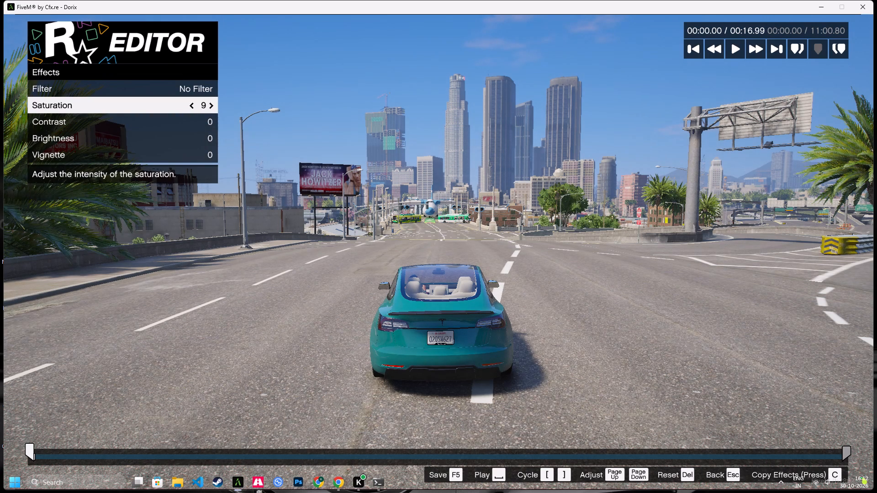
key(Right)
key(Down)
key(Right)
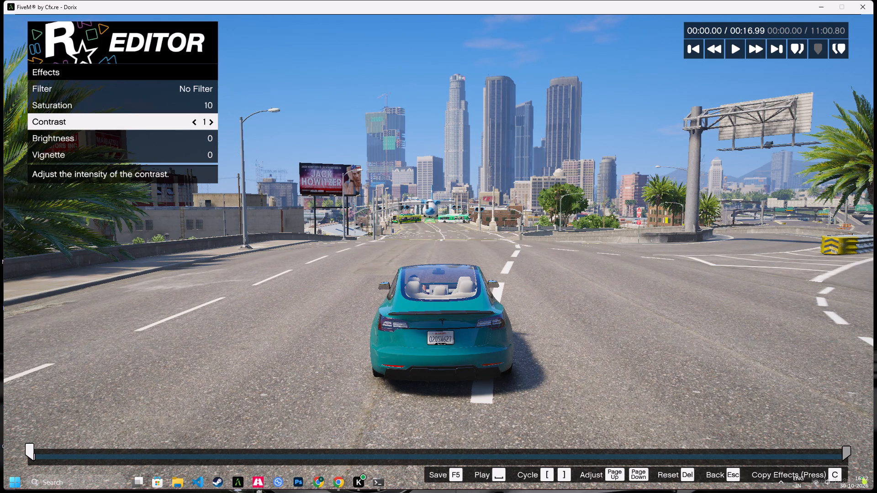
key(BackSpace)
Switch the first depth of field setting of clip 0023's start marker to its next option.
key(Up)
key(Return)
key(Right)
key(BackSpace)
Set clip 0023's start marker to Free Camera and make the camera move with the Player target.
key(Up)
key(Return)
key(Right)
key(Down)
key(Down)
key(Right)
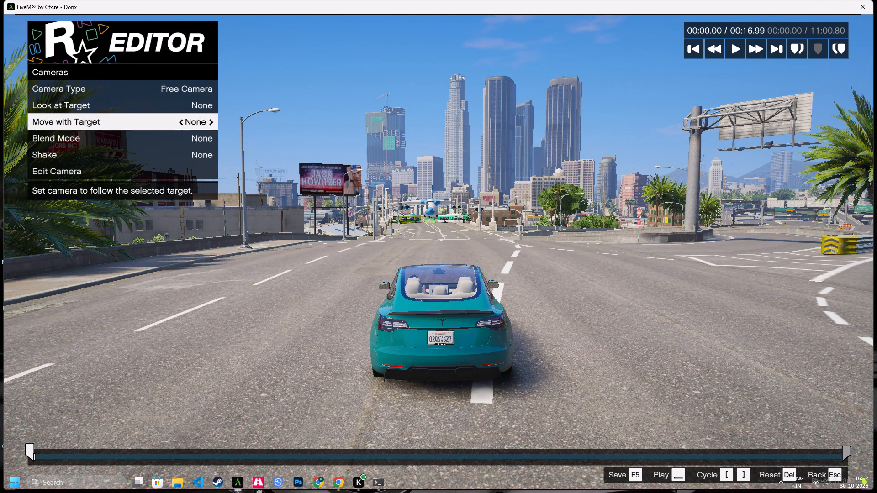
Edit clip 0023's free camera, zooming it out to 0.73x behind the teal car.
key(Down)
key(Down)
key(Down)
key(Down)
key(Return)
key(ctrl+x)
key(ctrl+z)
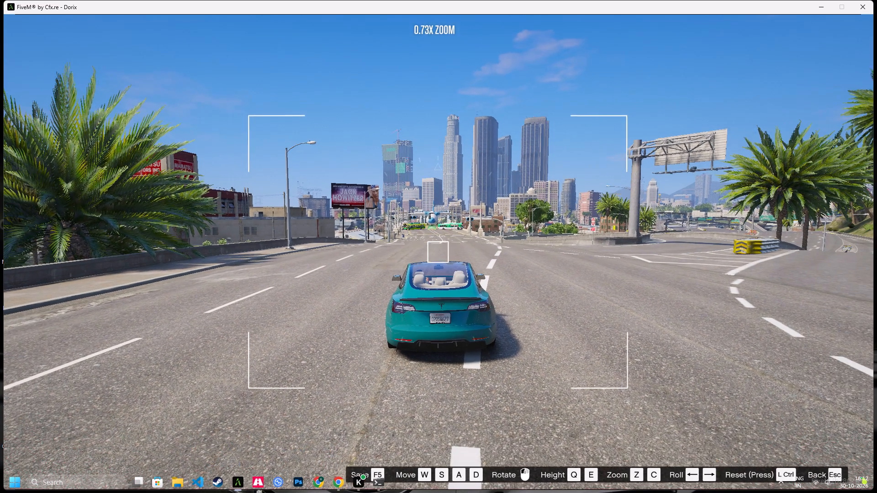
key(Escape)
Preview clip 0023, save the project during playback, and return to the timeline.
key(space)
key(F5)
key(F5)
key(F5)
key(F5)
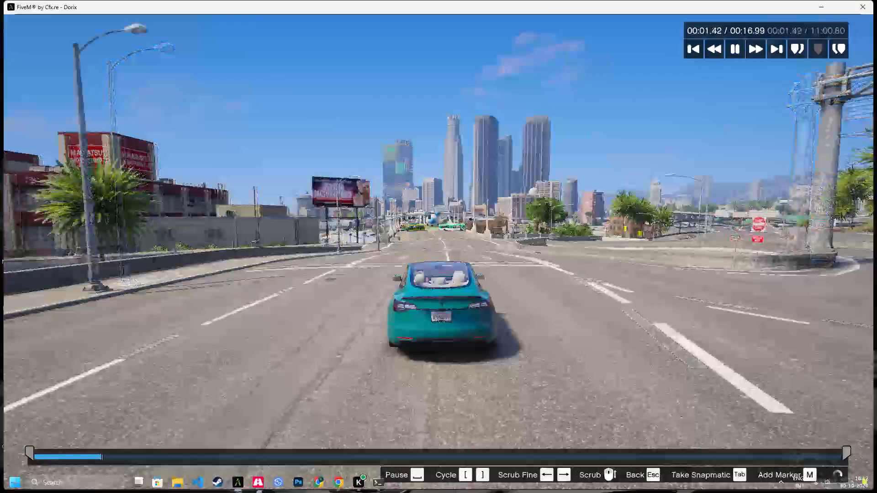
key(Escape)
key(Return)
Open Oct-30-2026-Clip-0024, the second clip on the timeline, for editing.
key(Right)
key(Return)
key(Return)
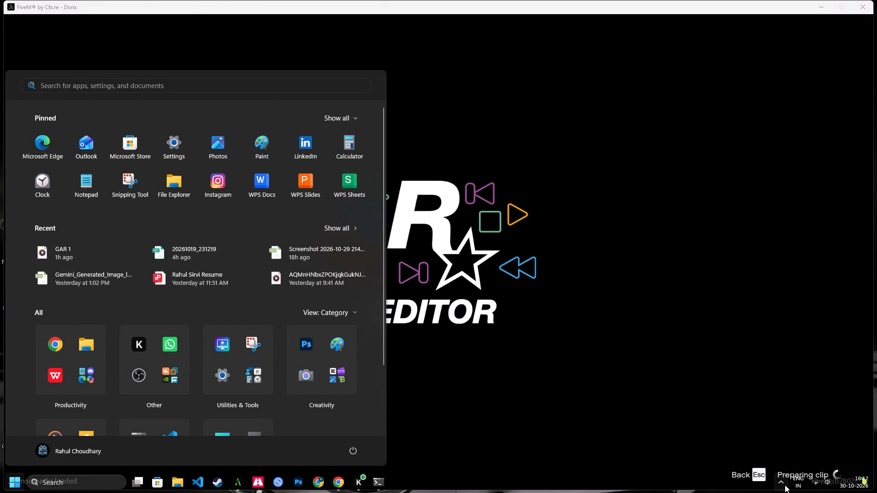
Switch to Display Dimmer, set DISPLAY 1 to 0% brightness and 62% contrast, and return to the FiveM window.
click(785, 485)
click(782, 439)
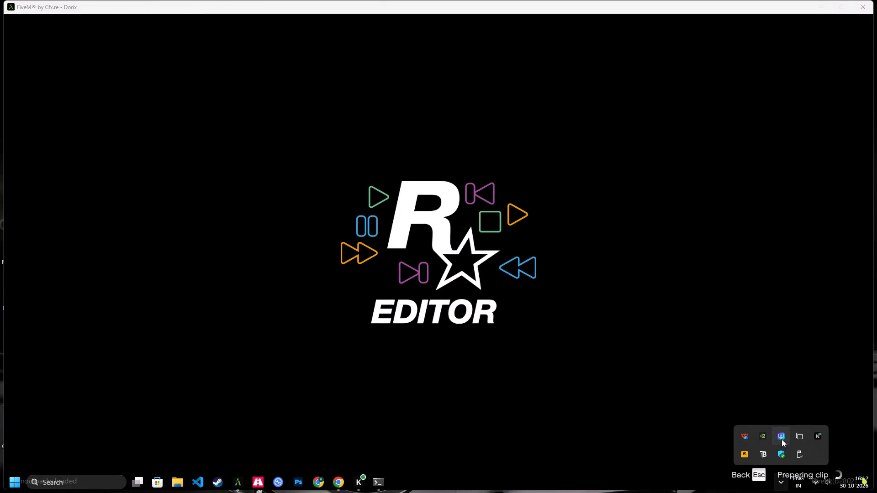
drag(592, 296, 474, 304)
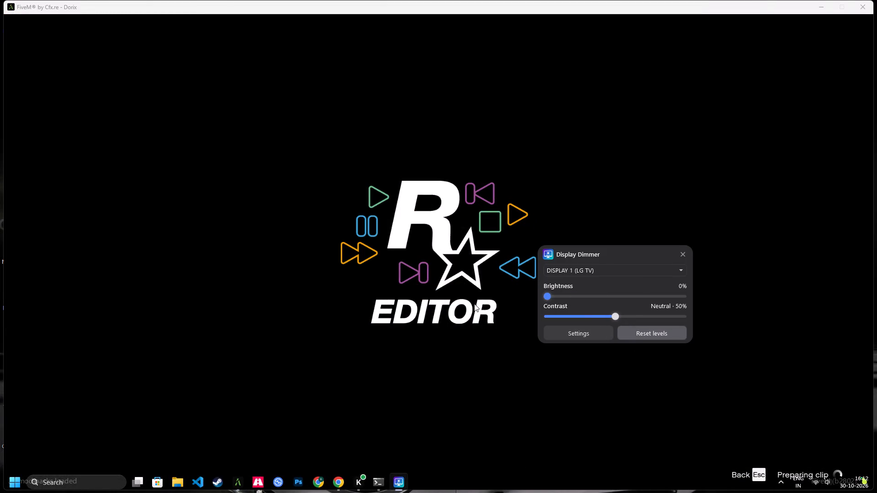
drag(474, 304, 469, 304)
click(632, 316)
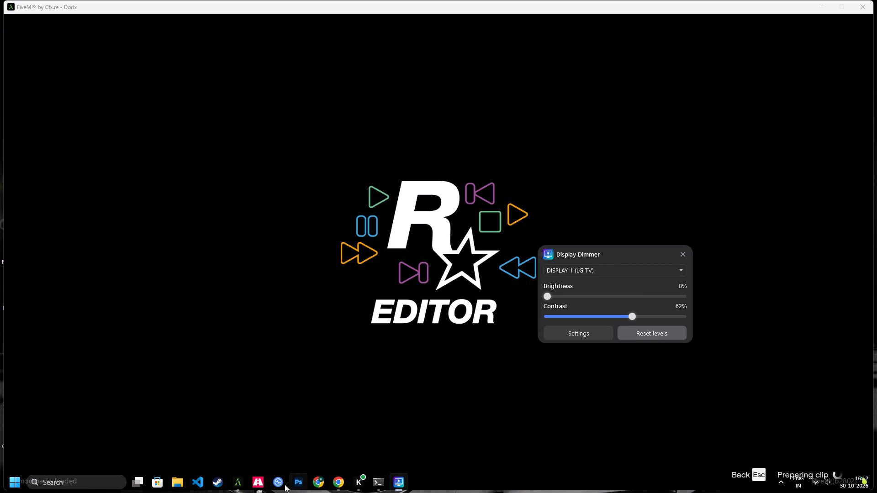
click(244, 480)
click(368, 355)
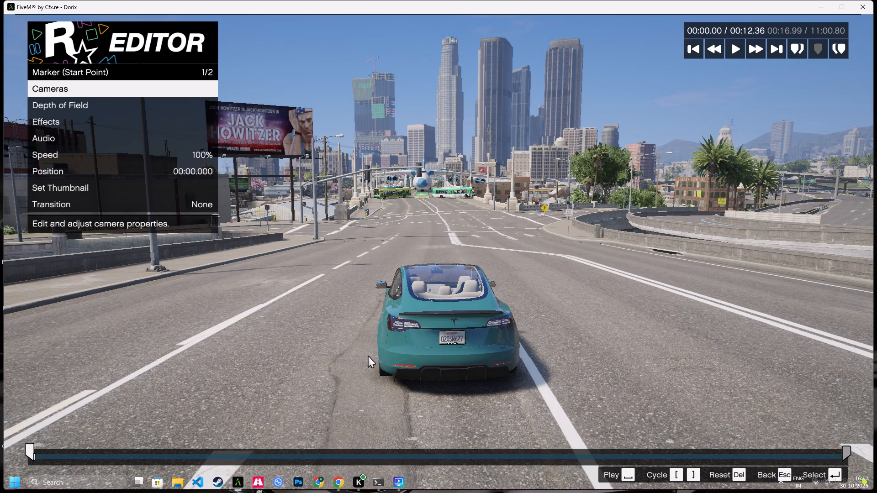
Set the effects of clip 0024's start marker to saturation 10 and contrast 1.
key(Down)
key(Down)
key(Return)
key(Down)
key(Right)
key(Right)
key(Right)
key(Right)
key(Right)
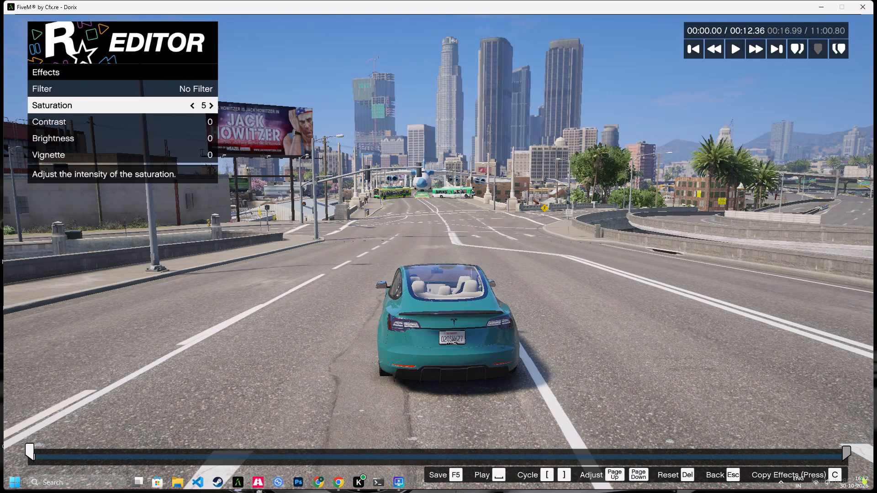
key(Right)
key(Right)
key(Right)
key(Right)
key(Right)
key(Down)
key(Right)
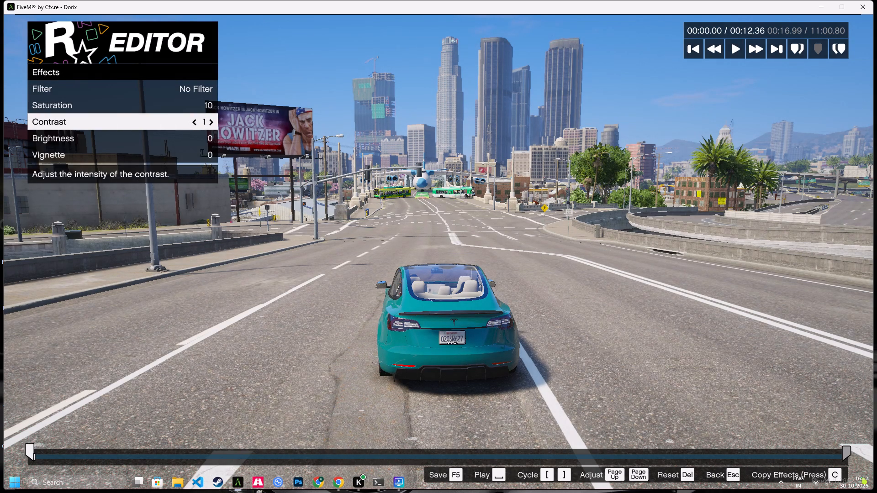
key(BackSpace)
Switch the first depth of field setting of clip 0024's start marker to its next option.
key(Up)
key(Return)
key(Right)
key(BackSpace)
Set clip 0024's start marker to Free Camera and make the camera move with the Player target.
key(Up)
key(Return)
key(Right)
key(Down)
key(Down)
key(Right)
Edit clip 0024's free camera, zooming it out to 0.68x and shifting it slightly to frame the teal car.
key(Down)
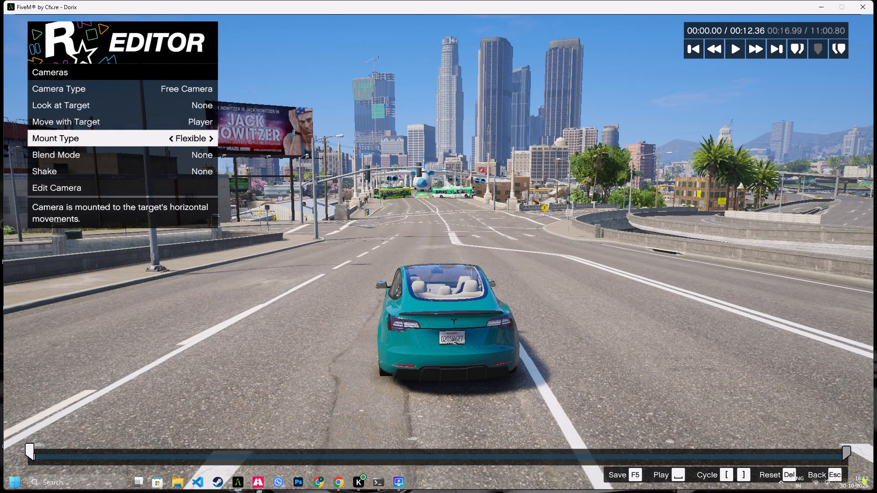
key(Down)
key(Down)
key(Down)
key(Return)
key(ctrl+z)
key(ctrl+z)
key(ctrl+z)
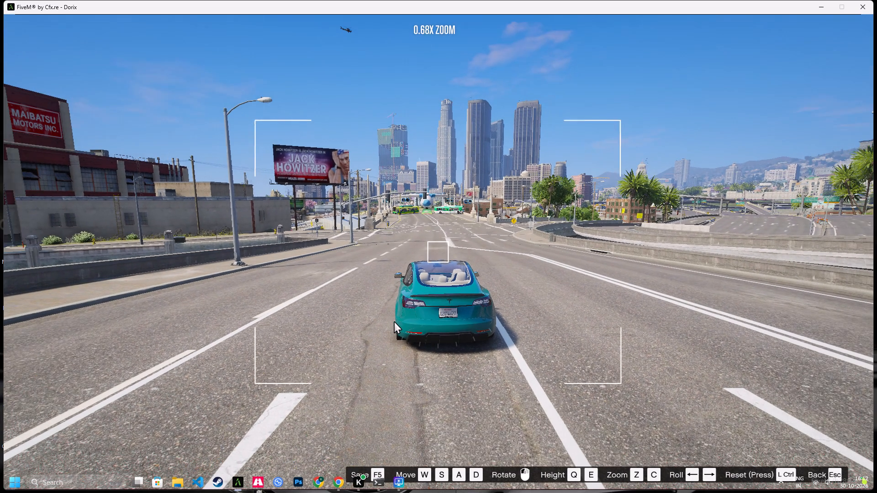
key(d)
key(d)
click(393, 314)
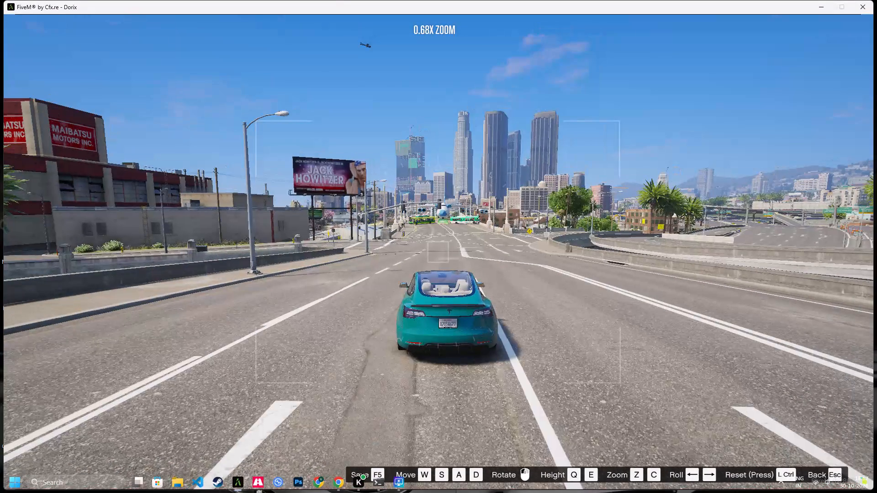
key(Escape)
Preview clip 0024, save the project during playback, and return to the timeline.
key(space)
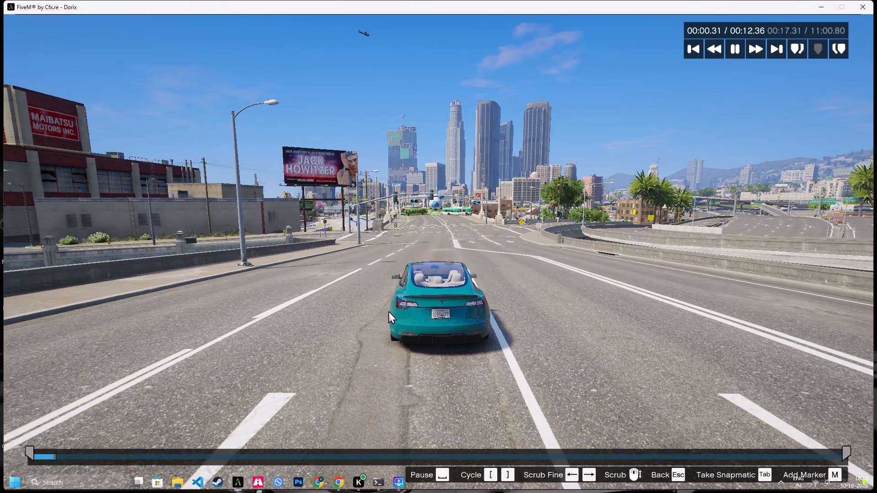
key(F5)
key(F4)
key(F5)
key(F5)
key(F5)
key(F5)
key(F5)
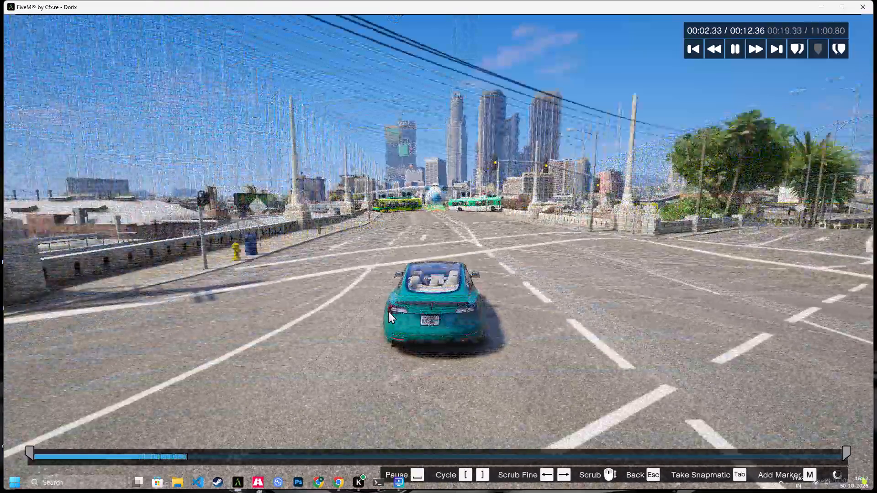
key(Escape)
key(Return)
Open Oct-30-2026-Clip-0025, the third clip on the timeline, for editing.
key(Right)
key(Return)
key(Return)
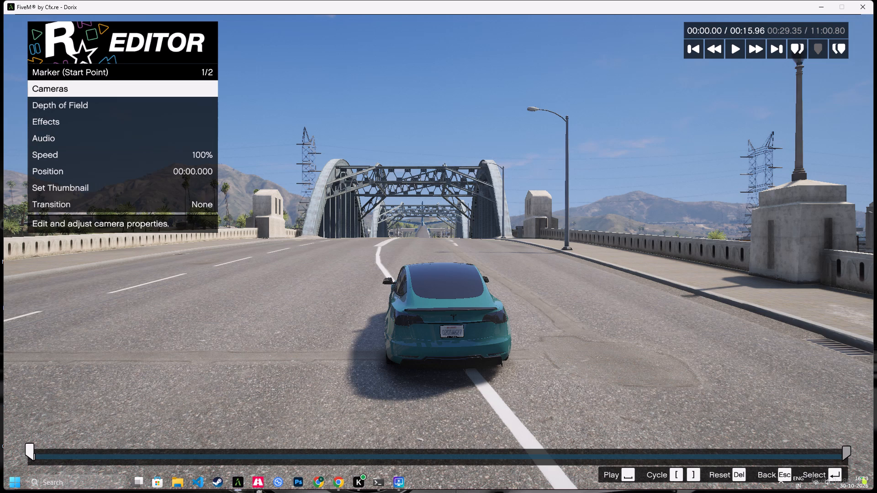
Set saturation to 10 and contrast to 1 in the effects of clip 0025's start marker.
key(Down)
key(Down)
key(Return)
key(Down)
key(Right)
key(Right)
key(Right)
key(Right)
key(Right)
key(Right)
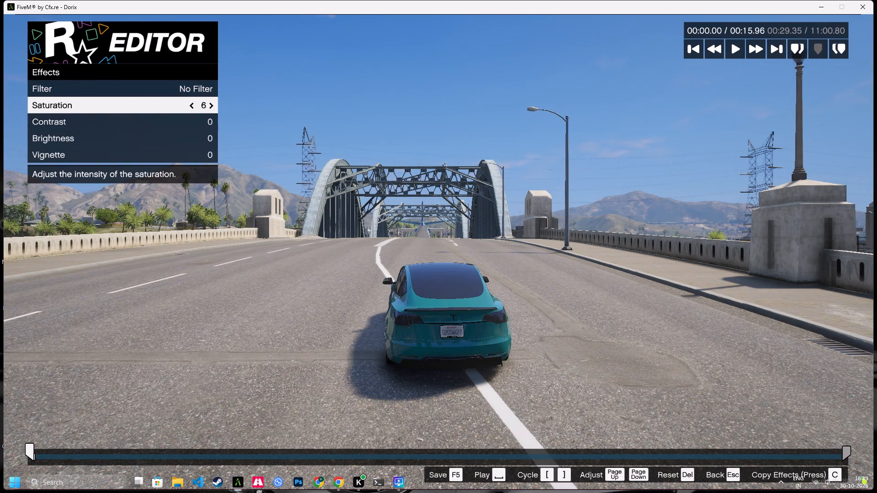
key(Right)
key(Right)
key(Right)
key(Right)
key(Down)
key(Right)
key(BackSpace)
Set the depth of field focus to Custom for clip 0025's start marker.
key(Up)
key(Return)
key(Right)
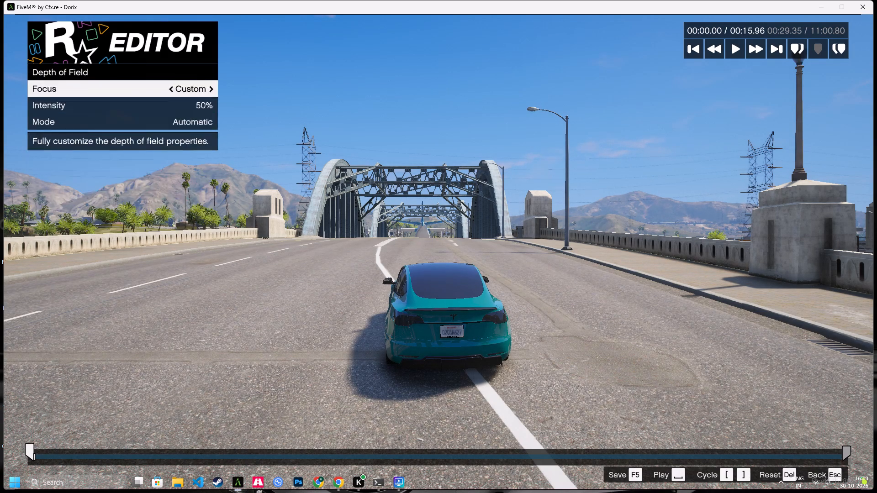
key(BackSpace)
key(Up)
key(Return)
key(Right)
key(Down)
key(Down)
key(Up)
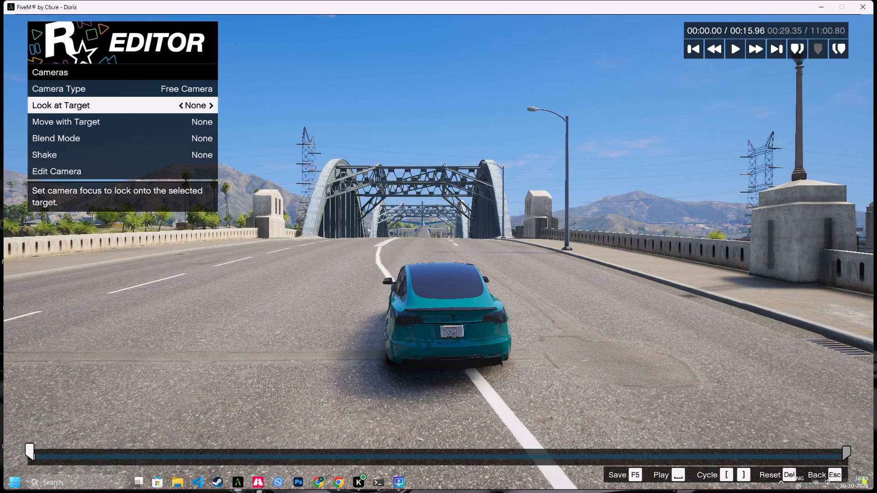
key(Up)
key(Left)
Save the project with clip 0025's effects and depth of field, and return to the timeline.
key(F5)
key(F5)
key(F5)
key(Escape)
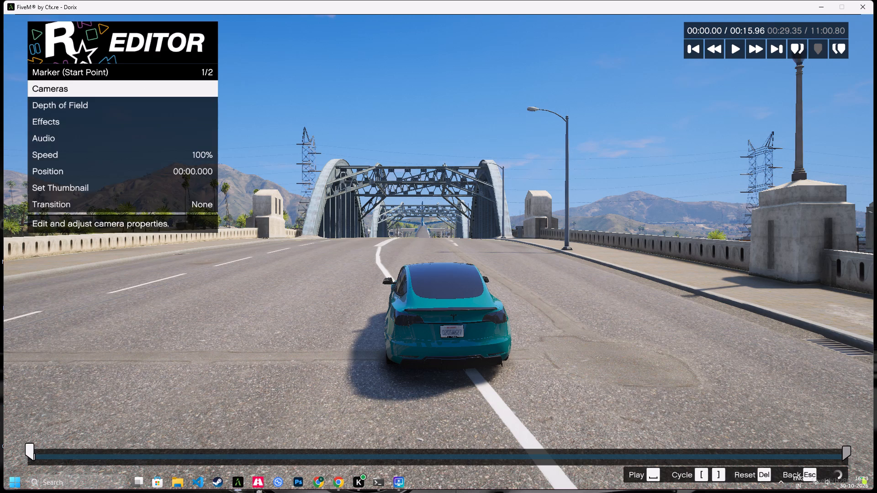
key(Escape)
key(Escape)
key(Return)
Open Oct-30-2026-Clip-0026, the orange car clip following 0025, for editing.
key(Right)
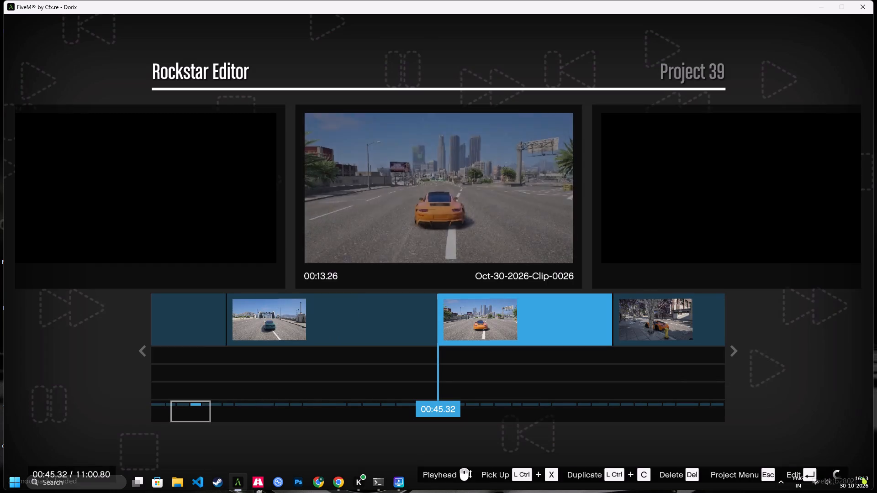
key(Return)
key(Return)
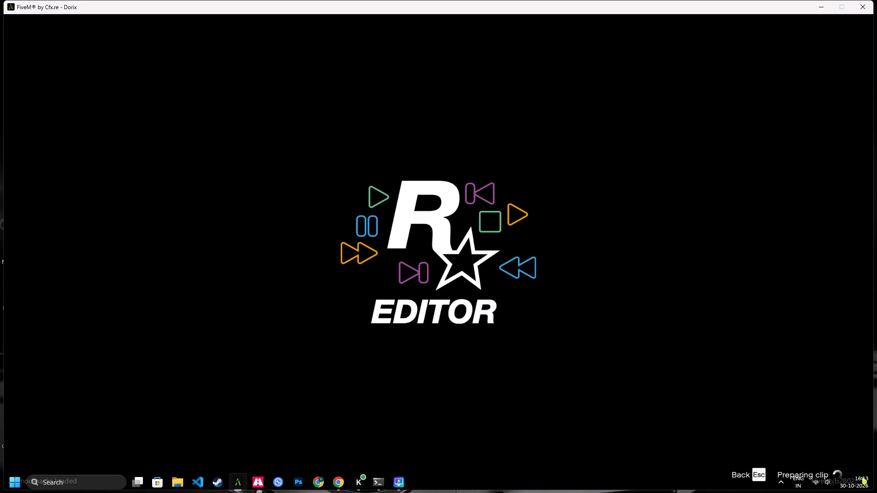
Set saturation to 10 and raise the contrast slightly in the effects of clip 0026's start marker.
key(Down)
key(Down)
key(Return)
key(Down)
key(Right)
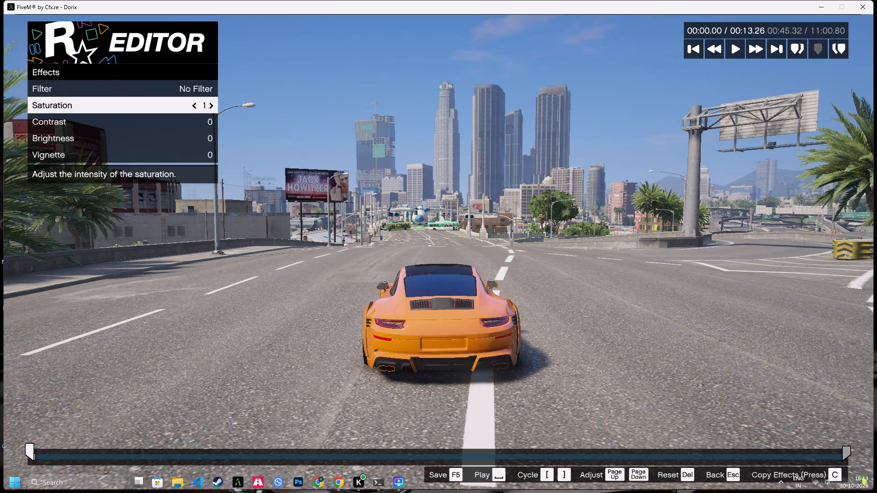
key(Right)
key(Right)
key(Right)
key(Right)
key(Right)
key(Right)
key(Right)
key(Right)
key(Right)
key(Down)
key(Right)
key(Right)
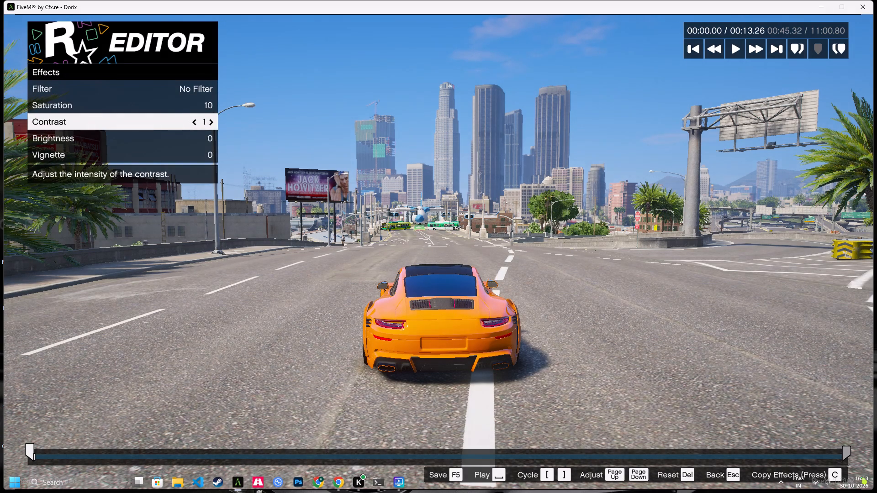
key(BackSpace)
Set the depth of field focus to Custom for clip 0026's start marker.
key(Up)
key(Return)
key(Right)
key(BackSpace)
Set clip 0026's start marker to Free Camera and make the camera move with the Player target.
key(Up)
key(Return)
key(Right)
key(Down)
key(Down)
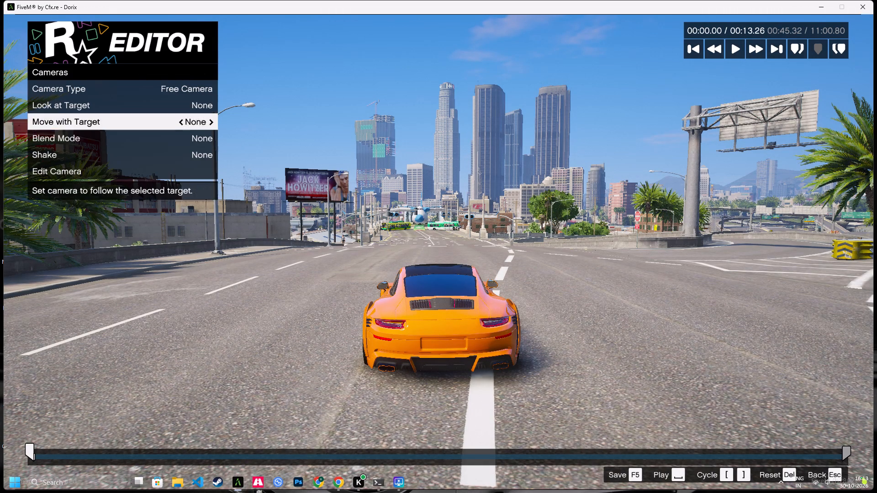
key(Right)
Edit clip 0026's free camera, zooming it out for a wider framing of the orange car.
key(Down)
key(Down)
key(Down)
key(Down)
key(Return)
key(ctrl+z)
key(ctrl+z)
key(ctrl+z)
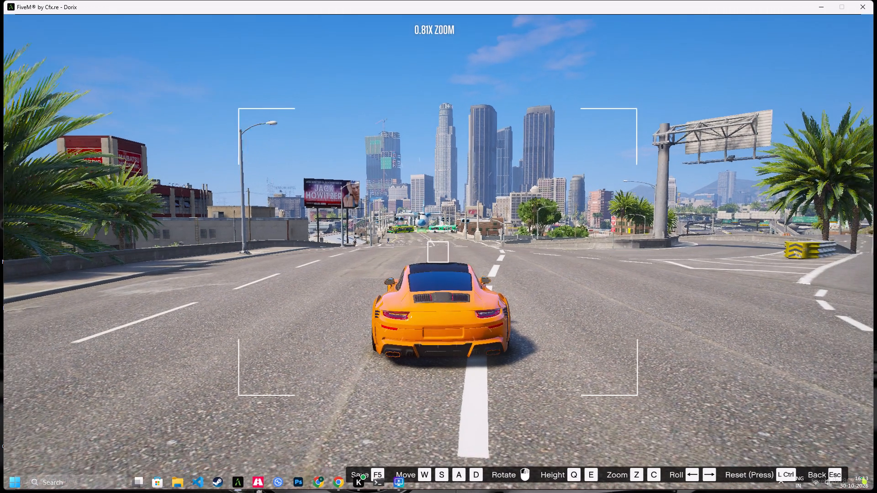
key(Escape)
Preview clip 0026, save the project during playback, and return to the timeline.
key(space)
key(F5)
key(F5)
key(F5)
key(F5)
key(Escape)
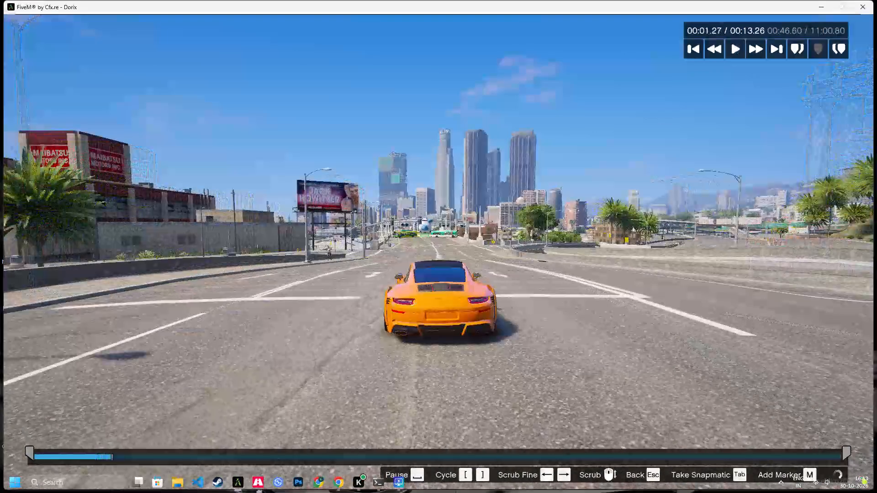
key(Return)
Open the clip that follows Oct-30-2026-Clip-0026 on the timeline for editing.
key(Right)
key(Return)
key(Return)
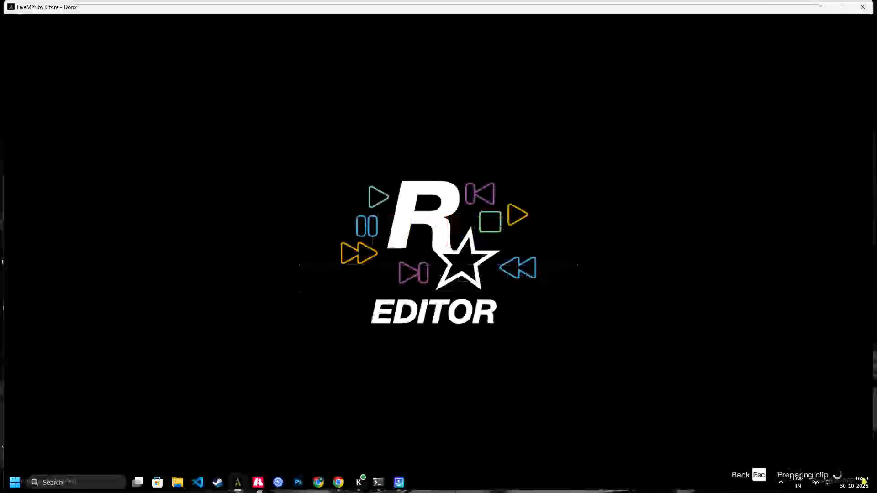
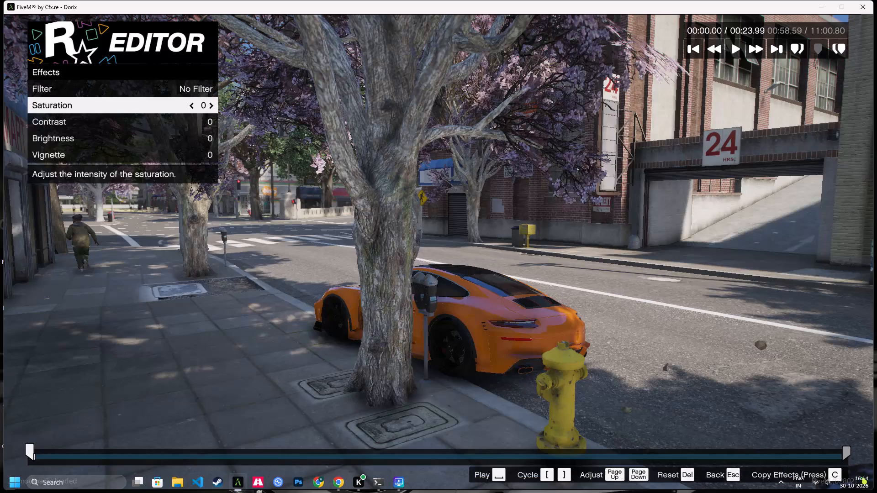
Set the start marker's saturation to 10 and raise its contrast slightly in the parked orange car clip.
key(Right)
key(Right)
key(Right)
key(Right)
key(Right)
key(Right)
key(Right)
key(Right)
key(Right)
key(Right)
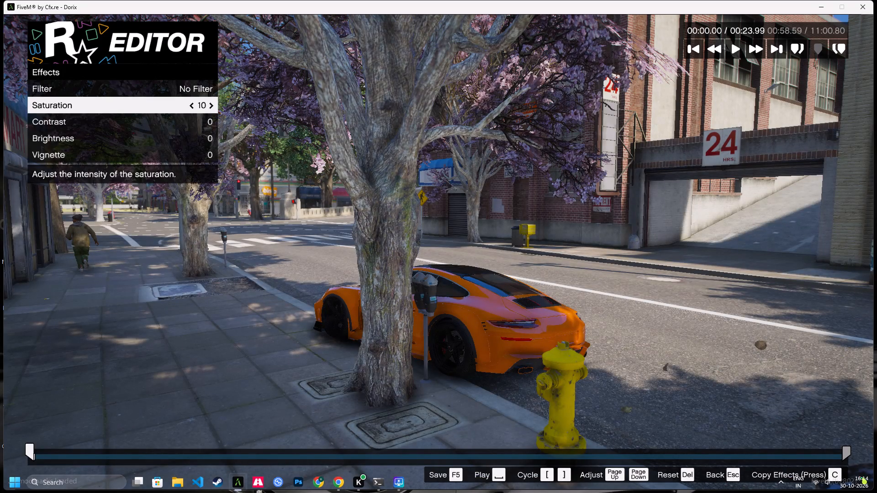
key(Down)
key(Right)
key(Right)
key(BackSpace)
key(Up)
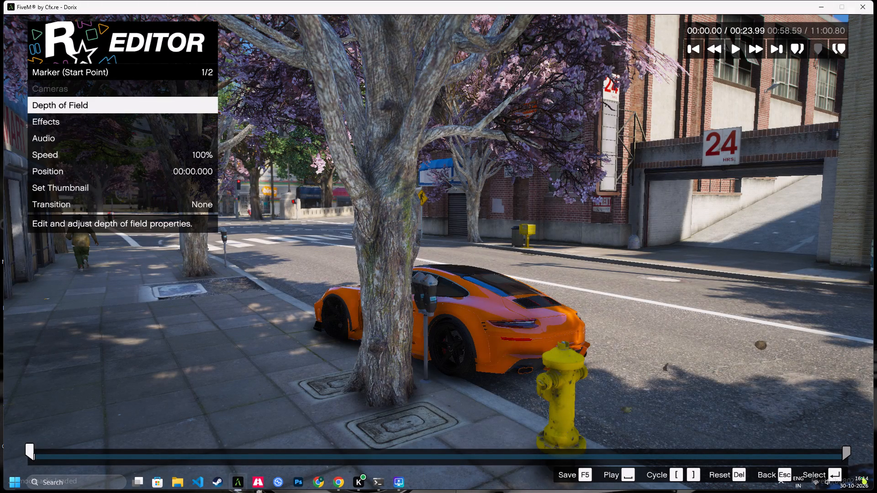
Save the project and return to the timeline from the orange car clip.
key(F5)
key(Escape)
key(Escape)
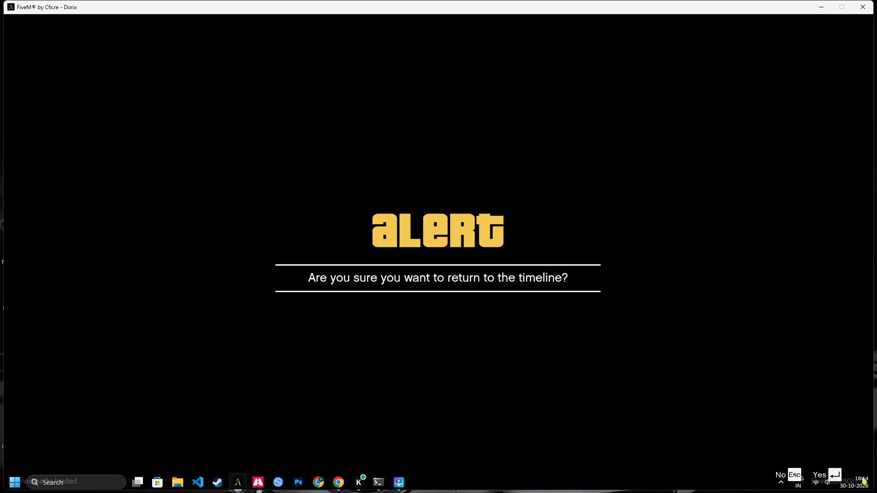
key(Return)
Open the clip that follows the parked orange car clip on the timeline for editing.
key(Right)
key(Return)
key(Return)
key(Return)
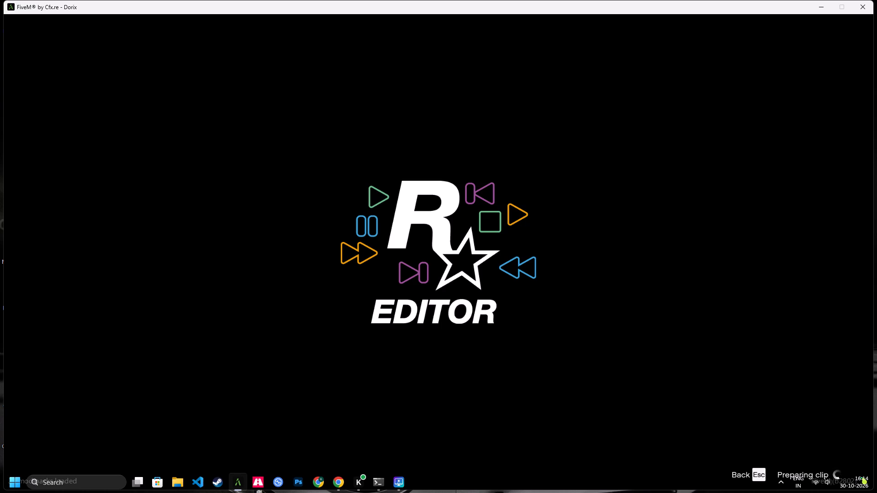
Set the start marker's saturation to 10 and raise its contrast slightly in the light blue car's highway clip.
key(Down)
key(Down)
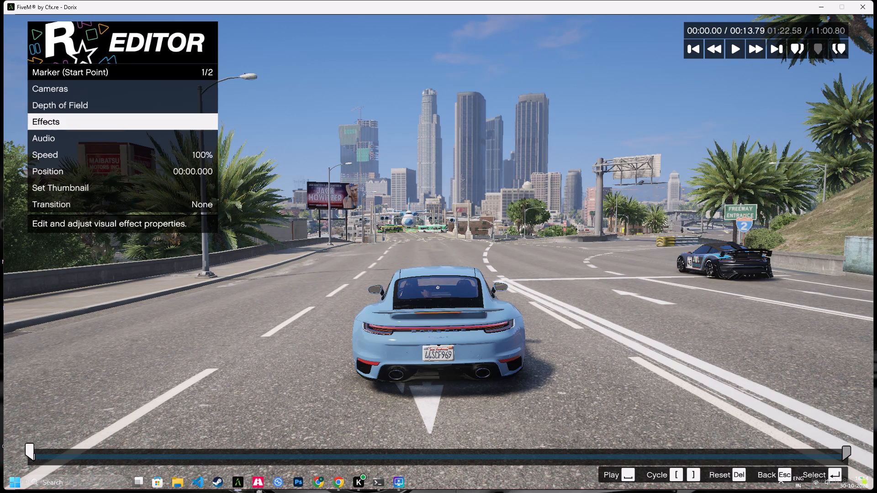
key(Return)
key(Down)
key(Right)
key(Right)
key(Right)
key(Right)
key(Right)
key(Right)
key(Right)
key(Right)
key(Right)
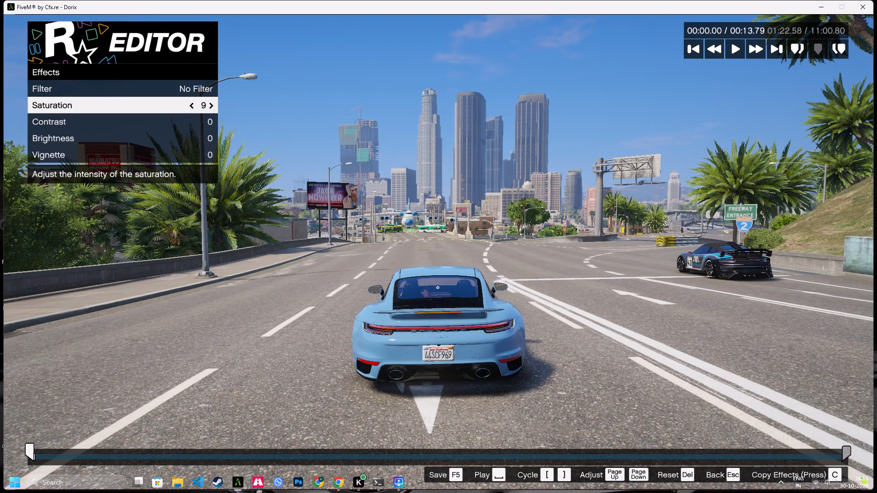
key(Right)
key(Down)
key(Right)
key(Right)
key(BackSpace)
Change the highway clip's depth of field setting to its next option at the start marker.
key(Up)
key(Return)
key(Right)
key(BackSpace)
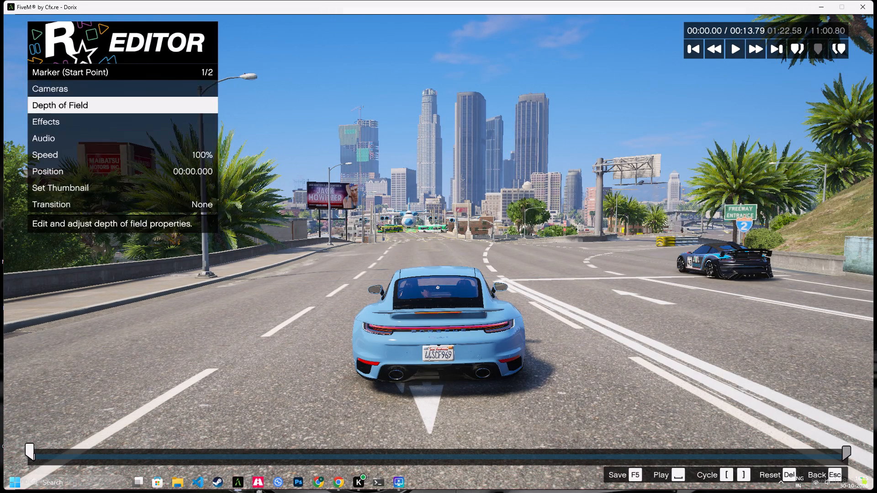
Set the highway clip's start marker to Free Camera and make the camera move with the Player target.
key(Up)
key(Return)
key(Right)
key(Down)
key(Down)
key(Right)
Edit the free camera, zooming it out for a wider framing of the light blue car.
key(Down)
key(Down)
key(Down)
key(Down)
key(Return)
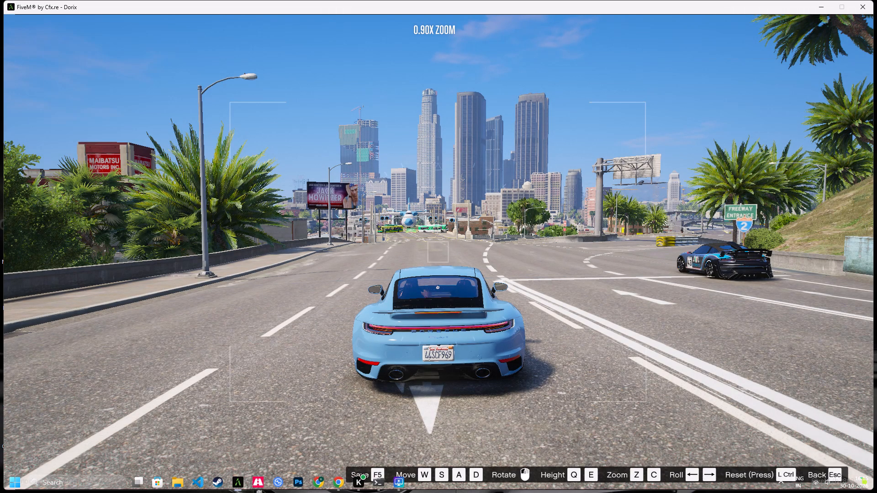
key(ctrl+z)
key(ctrl+z)
key(Escape)
Preview the light blue car's highway clip, save the project, and return to the timeline.
key(space)
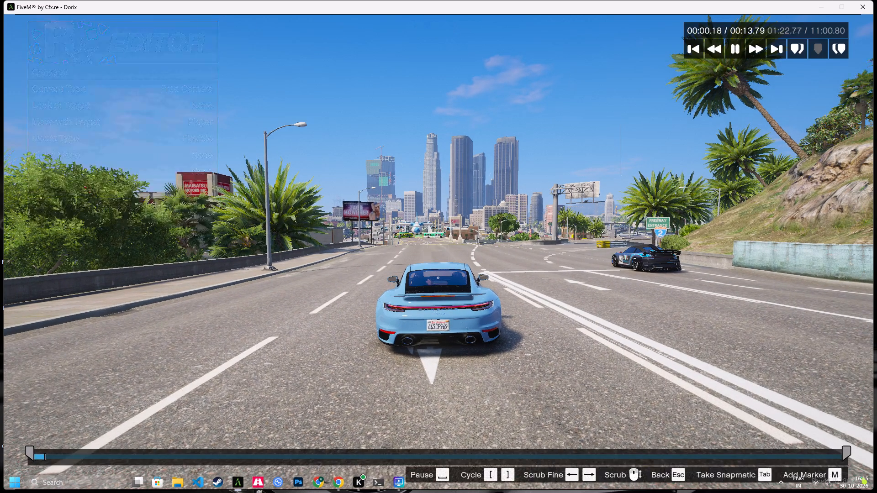
key(F5)
key(F5)
key(F5)
key(F5)
key(F5)
key(Escape)
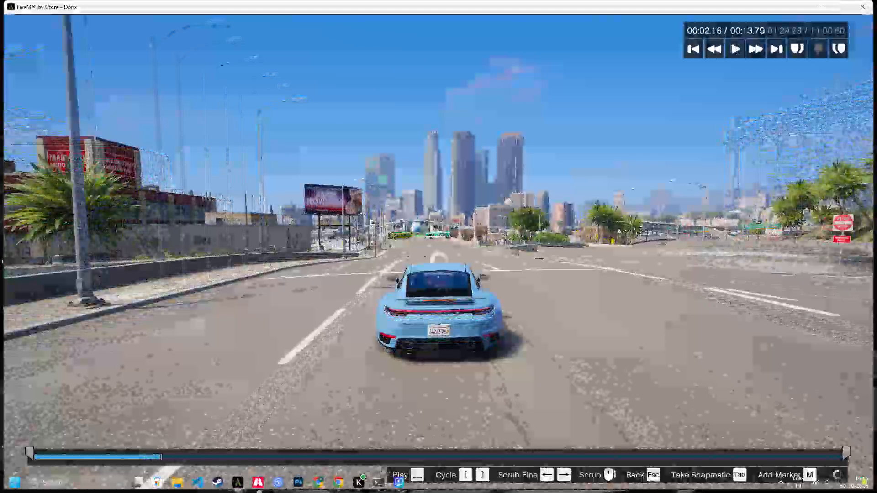
key(Return)
Open the clip that follows the light blue car's highway clip on the timeline for editing.
key(Right)
key(Return)
key(Return)
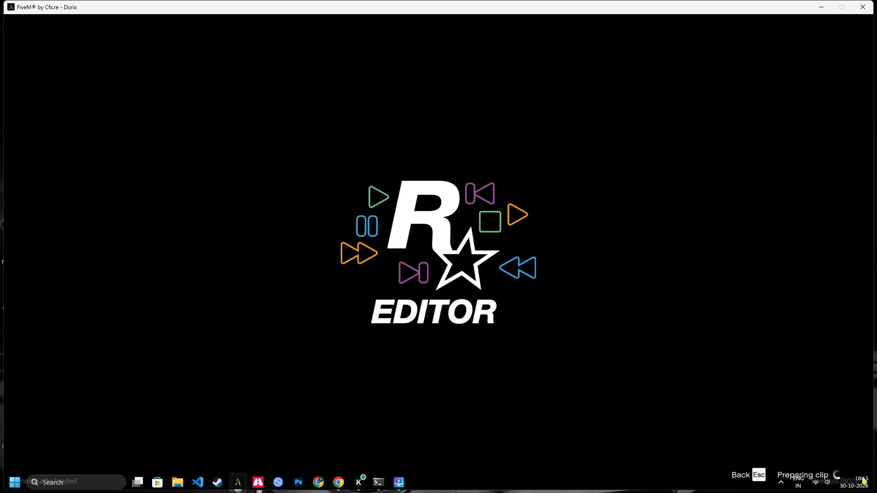
Set the start marker's saturation to 10 and raise its contrast slightly in the Wholesale Mart street clip.
key(Down)
key(Down)
key(Return)
key(Down)
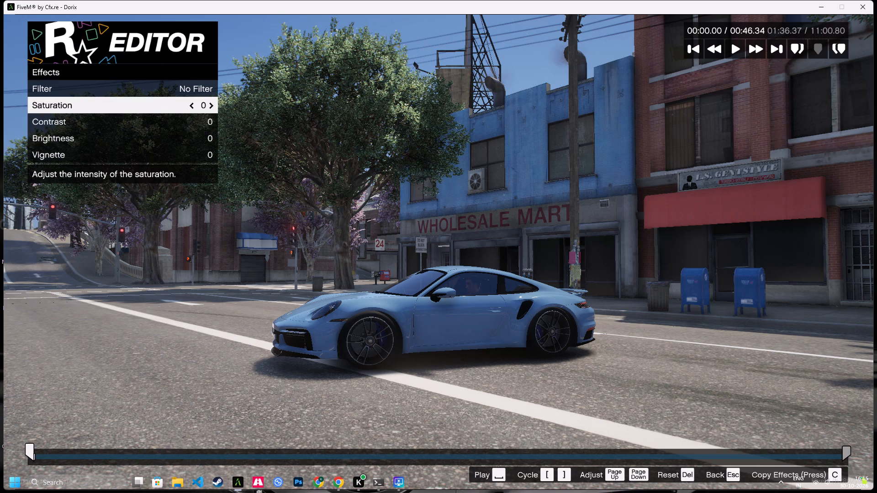
key(Right)
key(Right)
key(Right)
key(Right)
key(Right)
key(Right)
key(Right)
key(Right)
key(Right)
key(Right)
key(Right)
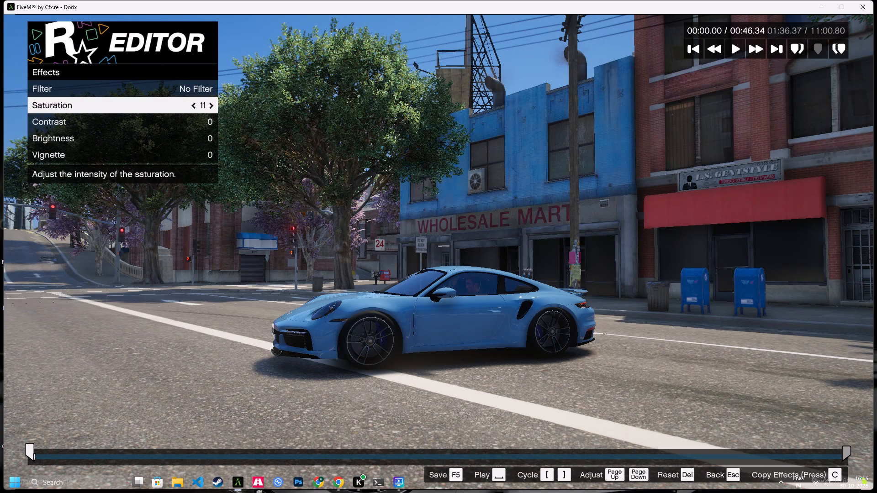
key(Left)
key(Down)
key(Right)
key(BackSpace)
Change the Wholesale Mart clip's depth of field setting to its next option at the start marker.
key(Up)
key(Return)
key(Right)
key(BackSpace)
key(Up)
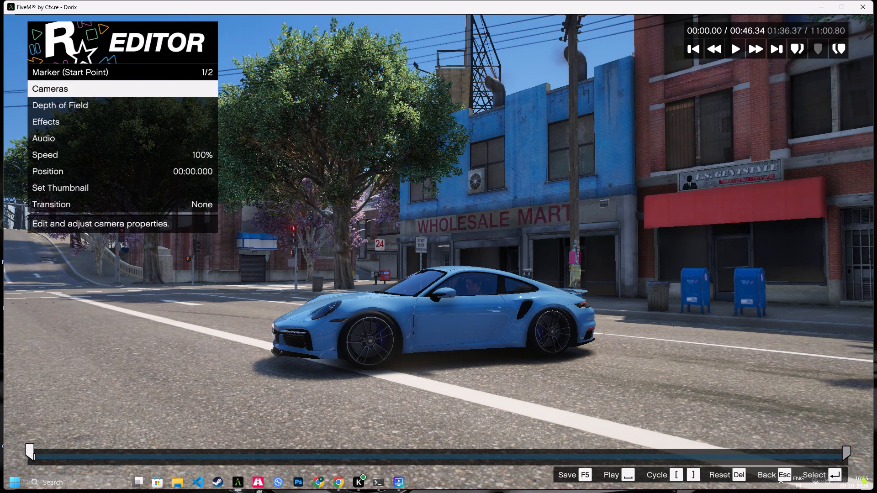
Save the project without changing the Wholesale Mart clip's camera, and return to the timeline.
key(F5)
key(F5)
key(F5)
key(Escape)
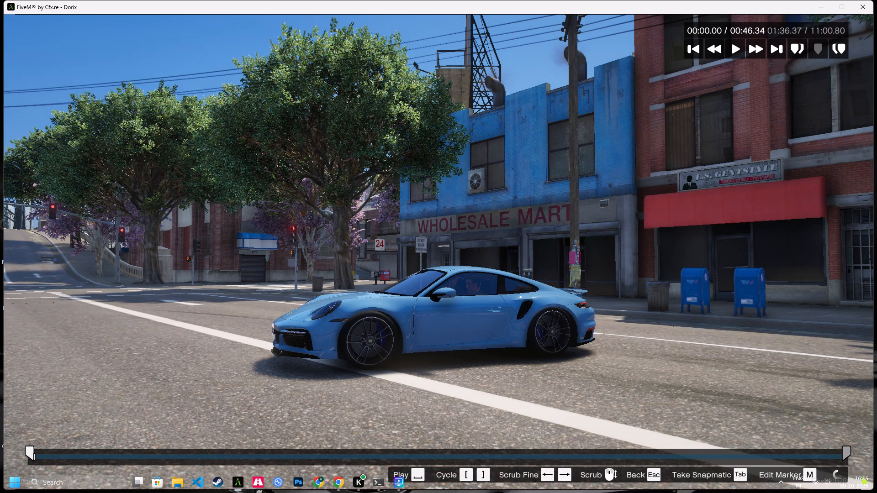
key(Escape)
key(Return)
Open the clip that follows the Wholesale Mart street clip on the timeline for editing.
key(Right)
key(Return)
key(Return)
key(Return)
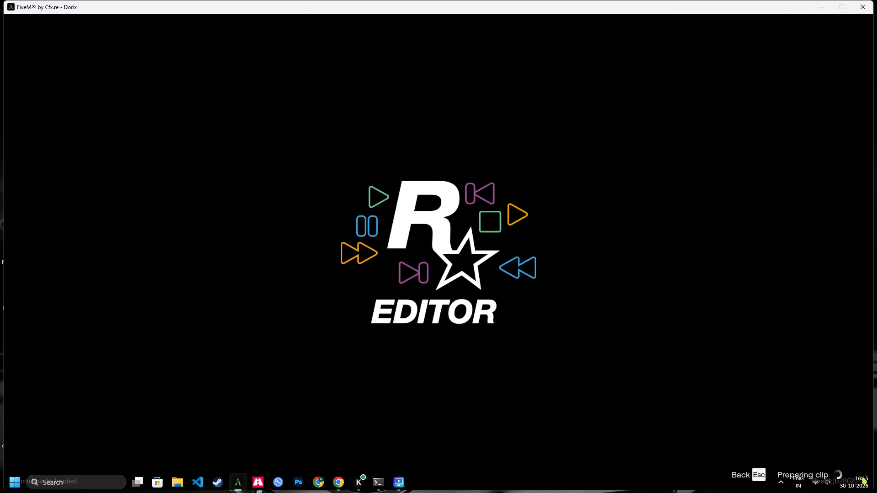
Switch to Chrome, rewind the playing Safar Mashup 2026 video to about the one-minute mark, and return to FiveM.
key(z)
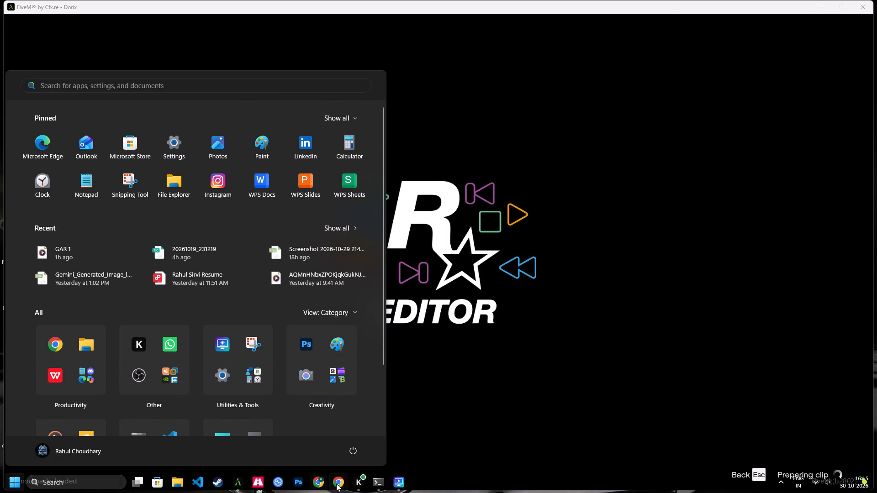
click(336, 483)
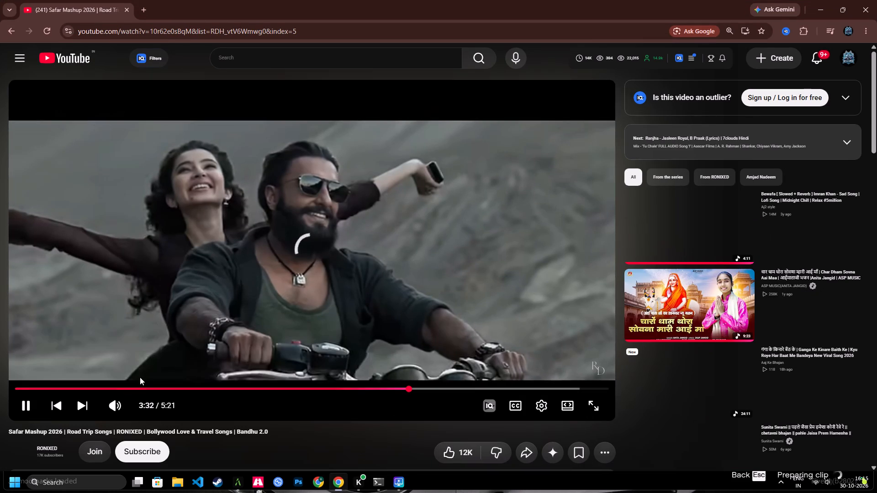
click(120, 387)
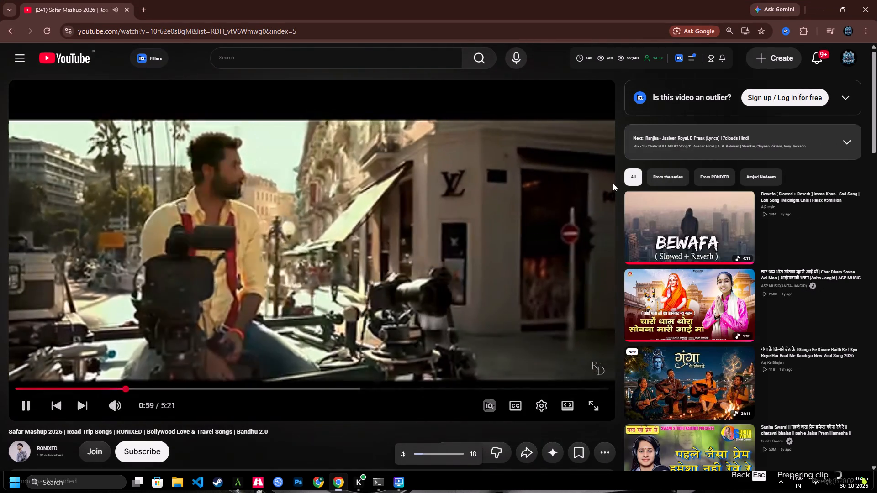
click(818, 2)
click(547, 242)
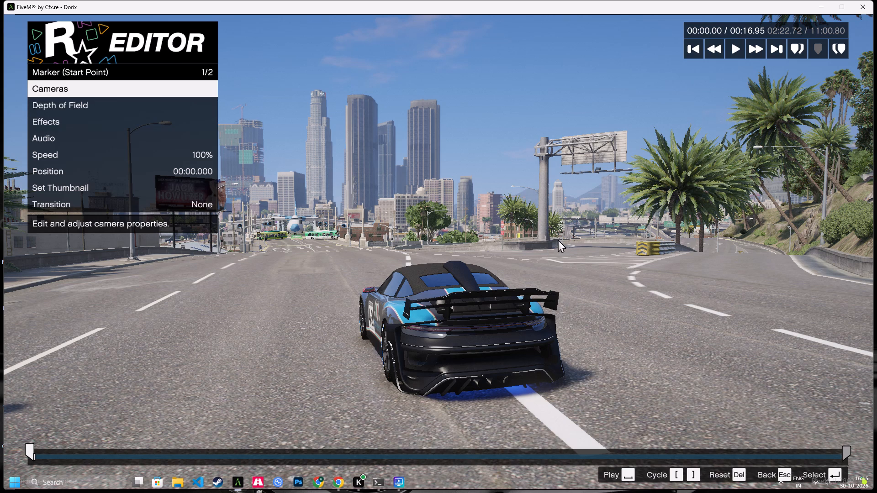
Set the start marker's saturation to 10 and raise its contrast slightly in the black-and-blue sports car clip.
key(Down)
key(Return)
key(Down)
key(Right)
key(Right)
key(Right)
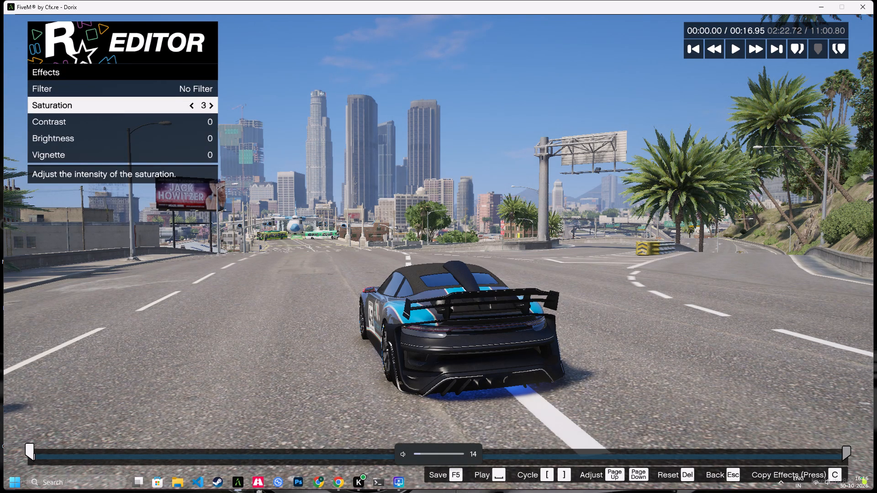
key(Down)
key(Up)
key(Right)
key(Right)
key(Right)
key(Right)
key(Right)
key(Right)
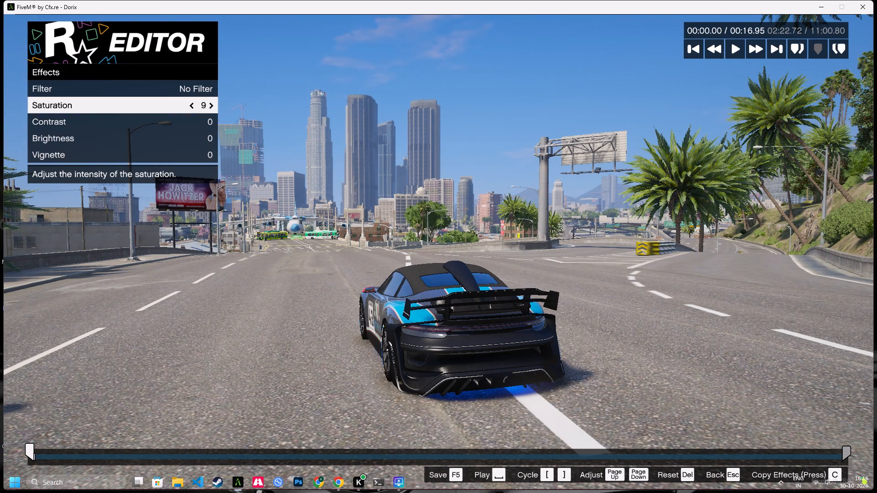
key(Right)
key(Down)
key(Right)
key(BackSpace)
Change the black-and-blue car clip's depth of field setting to its next option at the start marker.
key(Up)
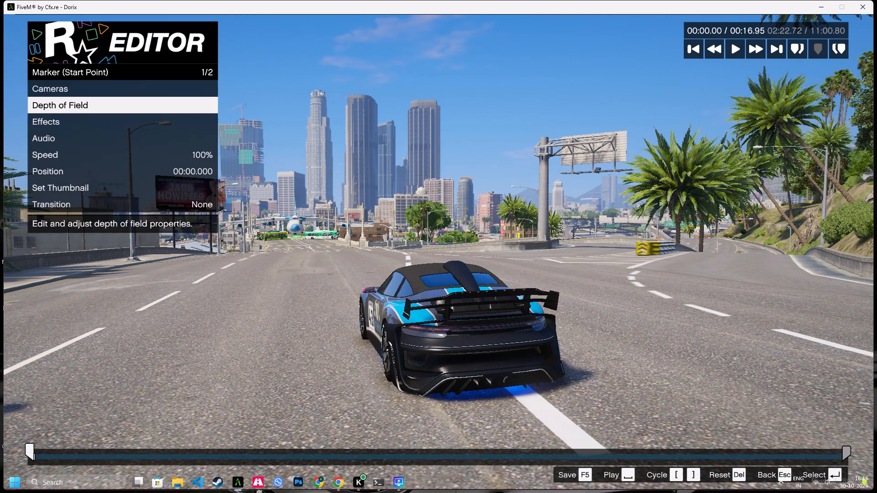
key(Return)
key(Right)
key(BackSpace)
Set the black-and-blue car clip's start marker to Free Camera and Move with Target to Player.
key(Up)
key(Return)
key(Right)
key(Down)
key(Down)
key(Right)
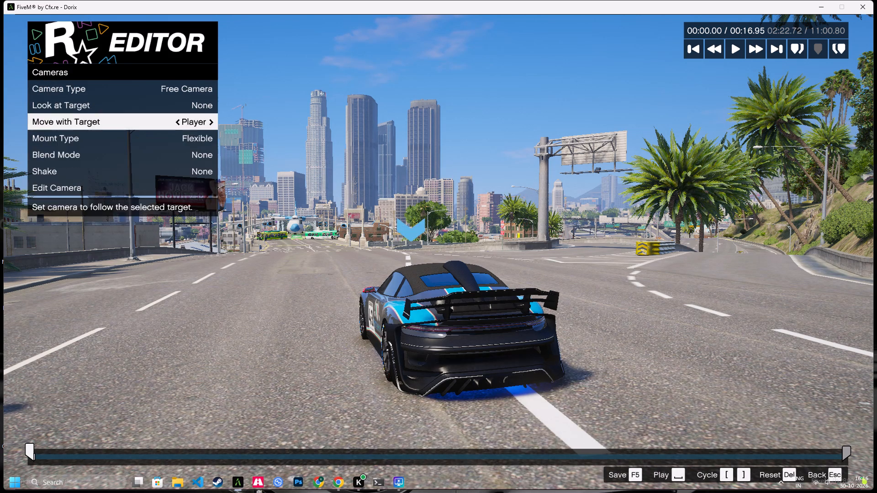
Edit the free camera, placing it directly behind the black-and-blue car and zooming out for a wider framing.
key(Down)
key(Down)
key(Down)
key(Down)
key(Return)
key(d)
drag(523, 214, 512, 223)
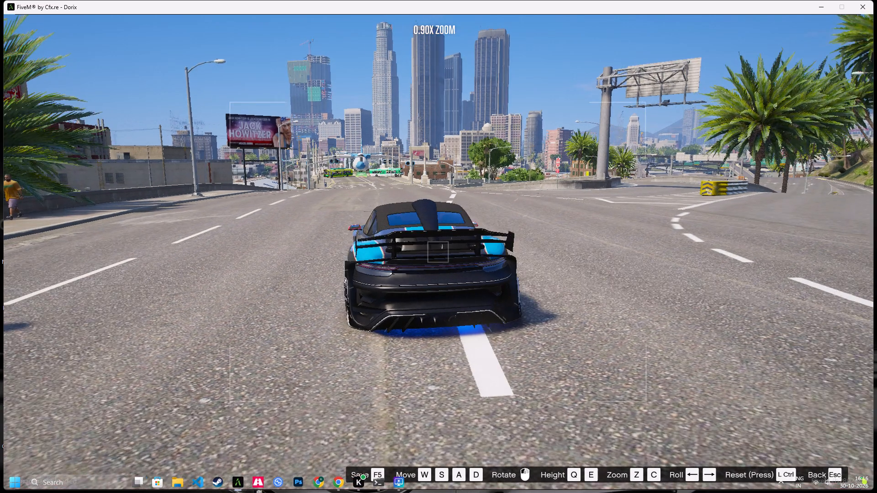
drag(512, 223, 500, 212)
key(d)
key(s)
key(s)
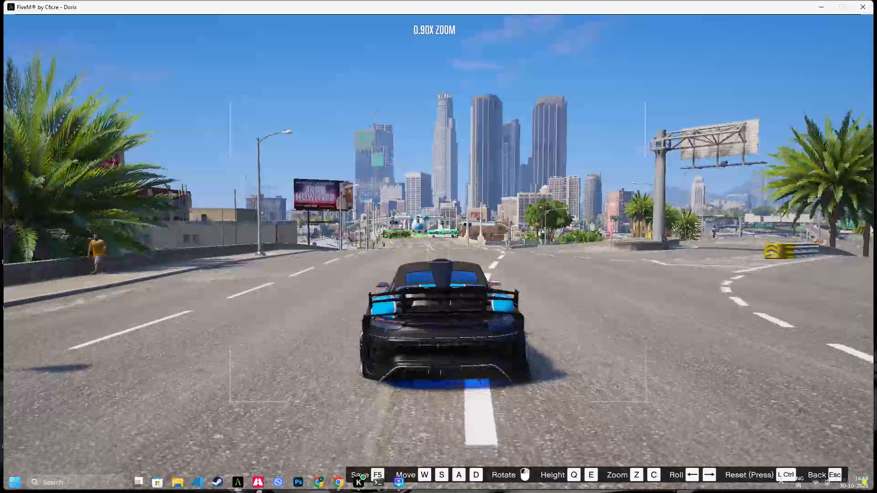
drag(500, 212, 499, 218)
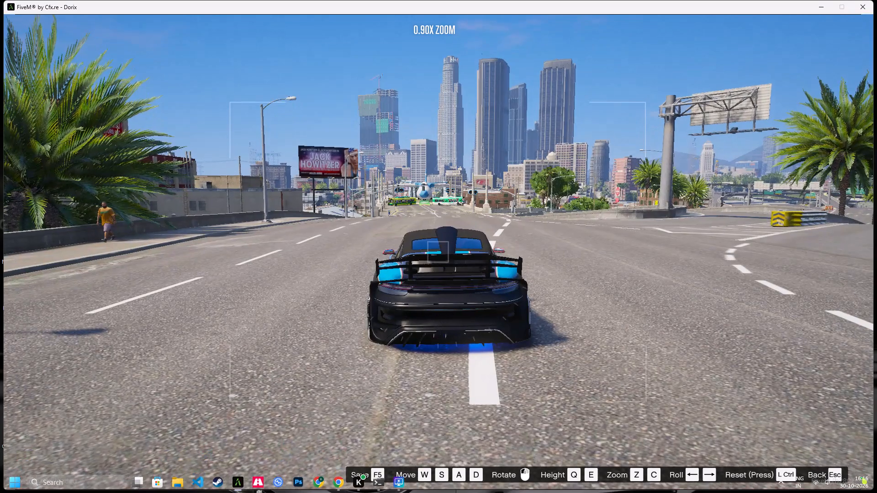
drag(499, 218, 501, 220)
key(ctrl+z)
key(Escape)
Preview the black-and-blue car clip and save the project during playback.
key(space)
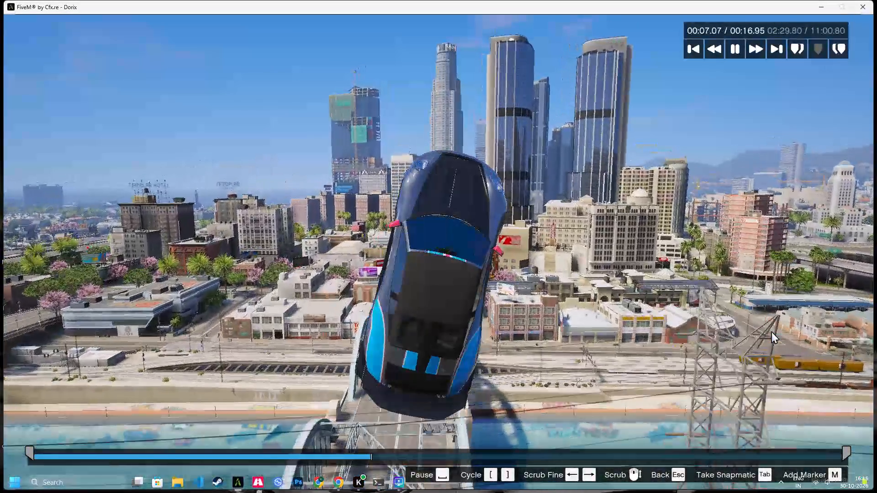
key(F5)
key(F5)
key(F5)
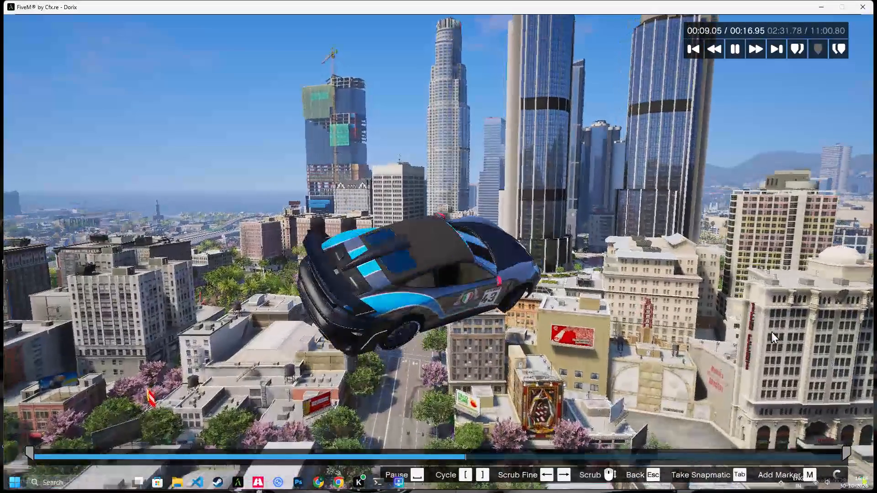
Return to the project timeline and open the next clip after the current one for editing.
key(Escape)
key(Return)
key(Right)
key(Return)
key(Return)
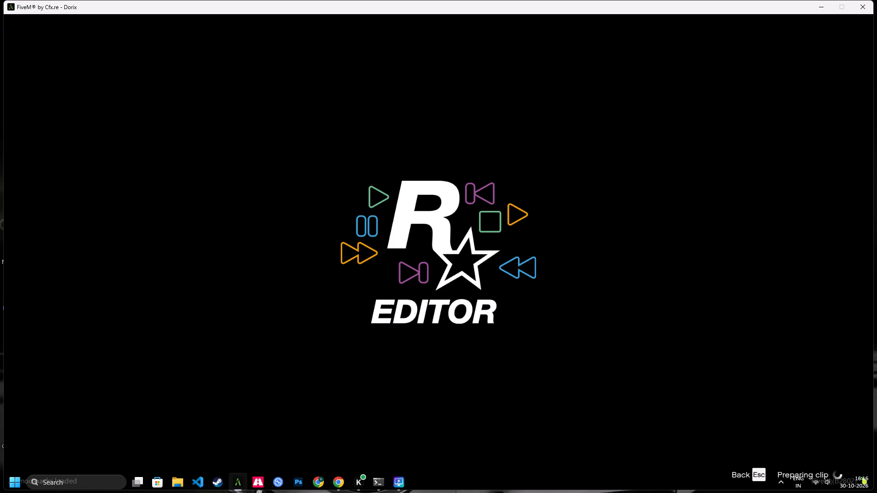
Set Saturation to 10 and Contrast to 1 in the start marker's effects for the city-street clip of the black-and-blue car.
key(Down)
key(Down)
key(Return)
key(Down)
key(Right)
key(Right)
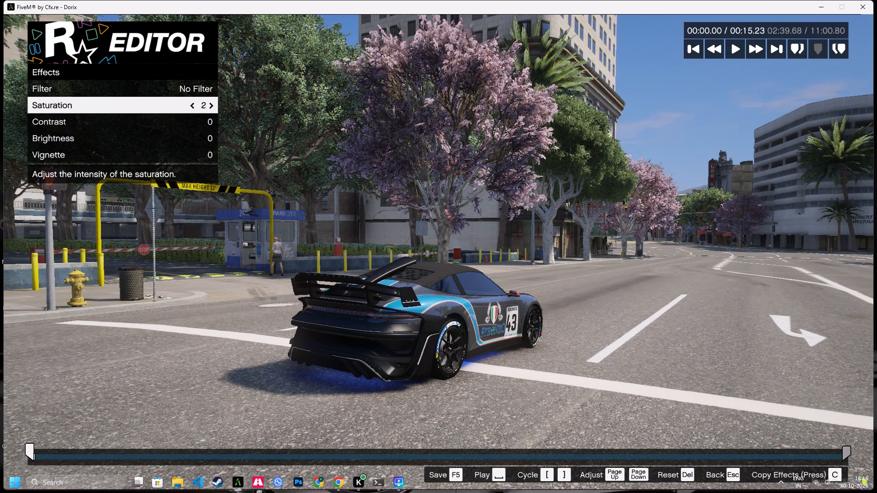
key(Right)
key(Right)
key(Right)
key(Right)
key(Right)
key(Right)
key(Right)
key(Right)
key(Down)
key(Right)
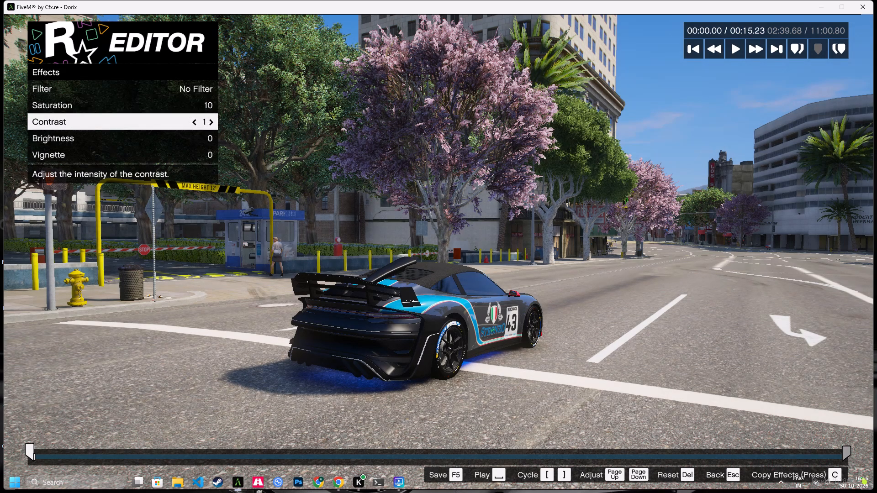
key(BackSpace)
Change the start marker's depth of field setting to its next option for the city-street car clip.
key(Up)
key(Return)
key(Right)
key(BackSpace)
Save the project with the city-street car clip's changes.
key(Up)
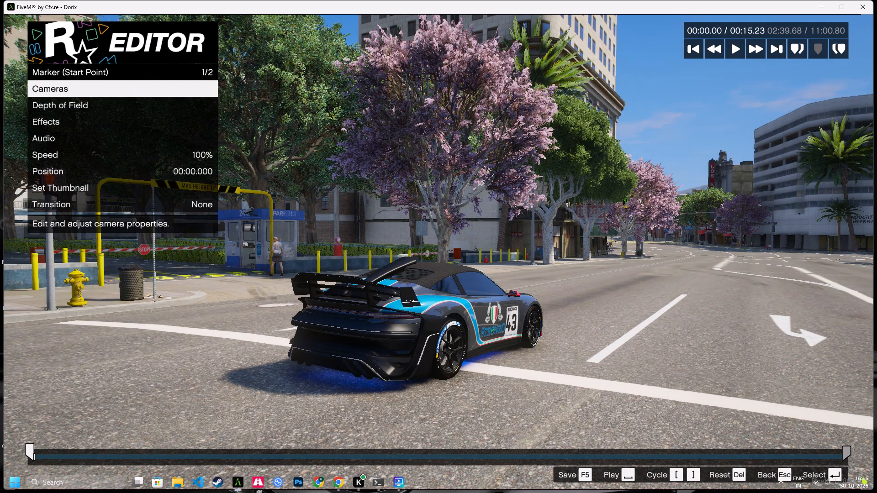
key(F5)
key(F5)
key(F5)
key(F5)
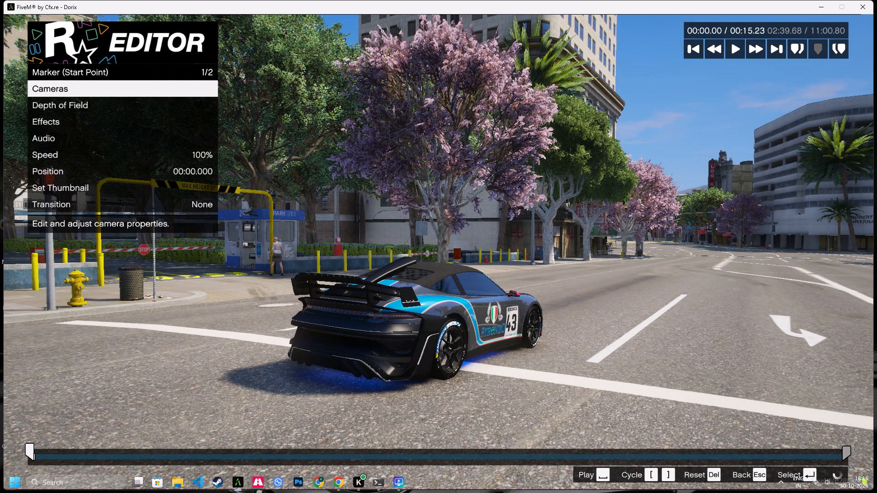
Return to the project timeline and open the following clip, showing the white SUV, for editing.
key(Escape)
key(Escape)
key(Return)
key(Right)
key(Return)
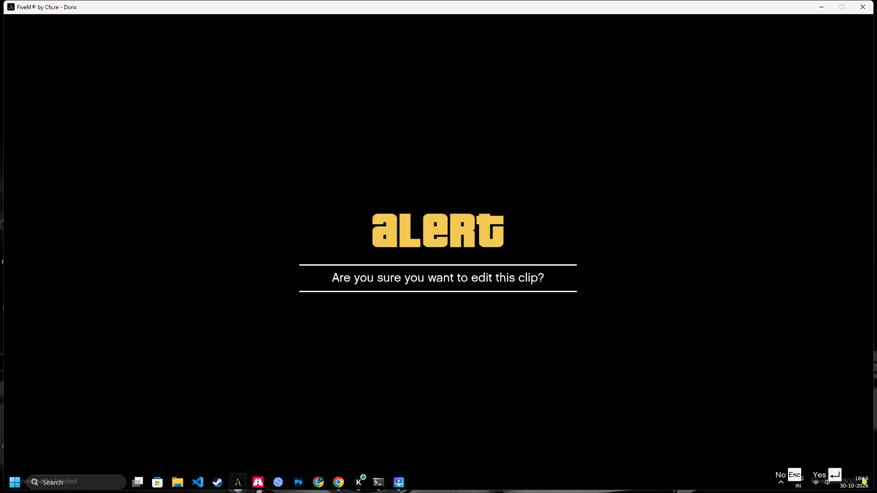
key(Return)
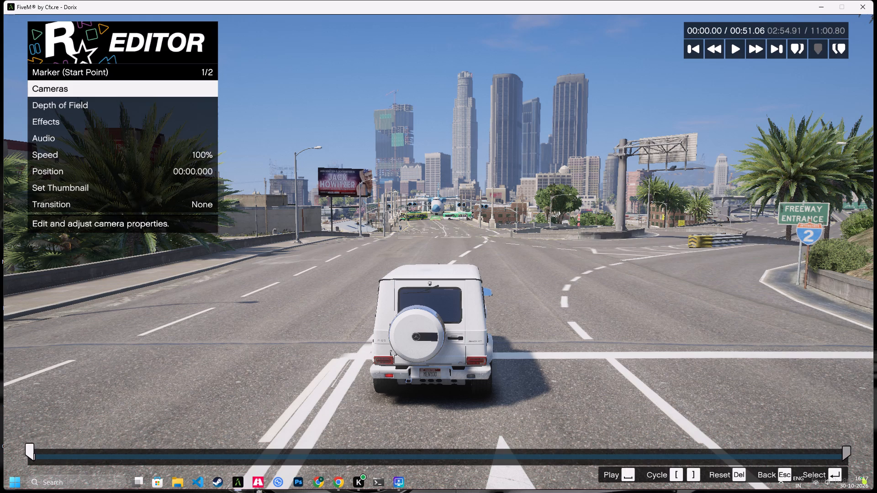
Set Saturation to 10 and Contrast to 1 in the white SUV clip's start marker effects.
key(Down)
key(Down)
key(Return)
key(Down)
key(Right)
key(Right)
key(Right)
key(Right)
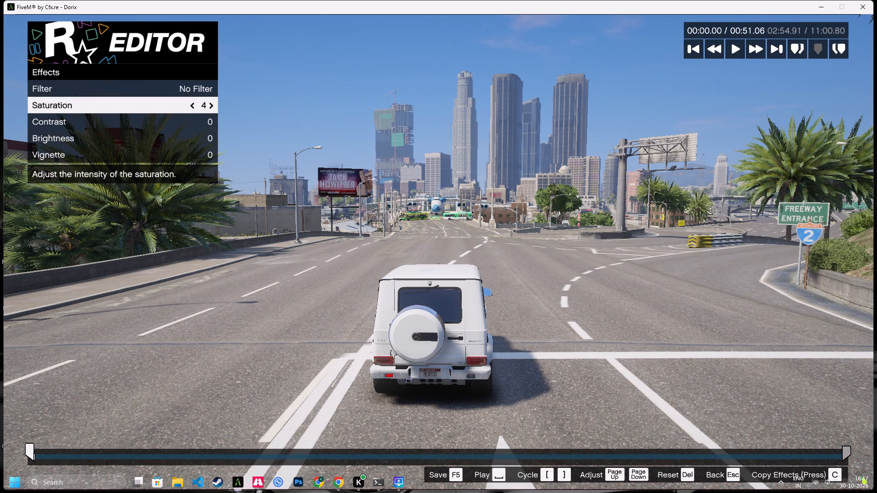
key(Right)
key(Right)
key(Right)
key(Right)
key(Right)
key(Down)
key(Right)
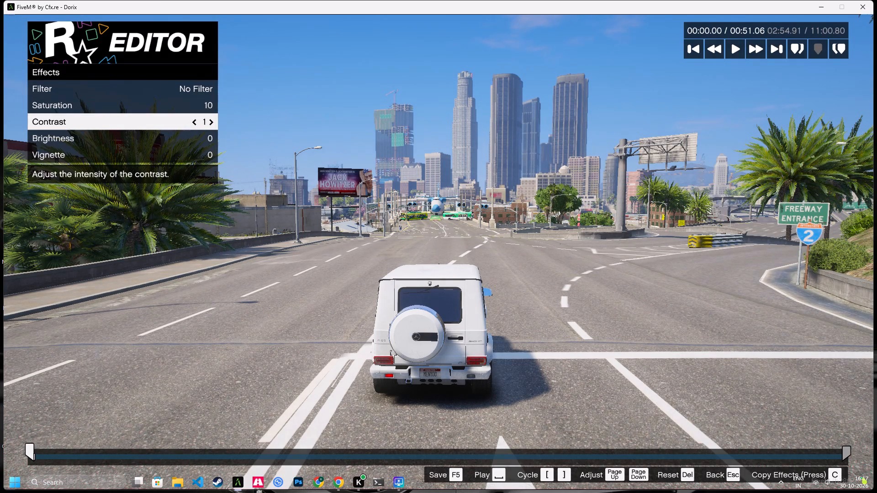
key(BackSpace)
Change the white SUV clip's depth of field setting to its next option at the start marker.
key(Up)
key(Return)
key(Right)
key(BackSpace)
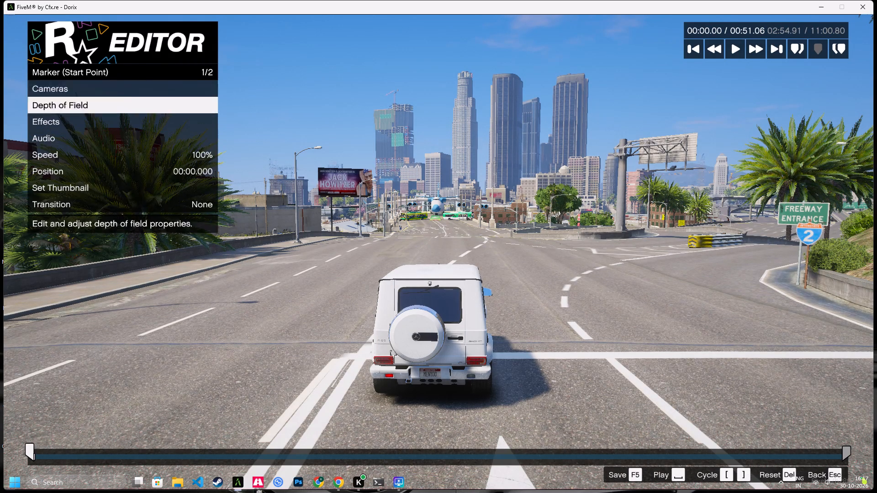
Set the white SUV clip's start marker to Free Camera and Move with Target to Player.
key(Up)
key(Return)
key(Right)
key(Down)
key(Down)
key(Right)
key(Down)
key(Down)
key(Down)
key(Down)
Edit the white SUV clip's free camera, zooming out for a wider framing from behind the vehicle.
key(Return)
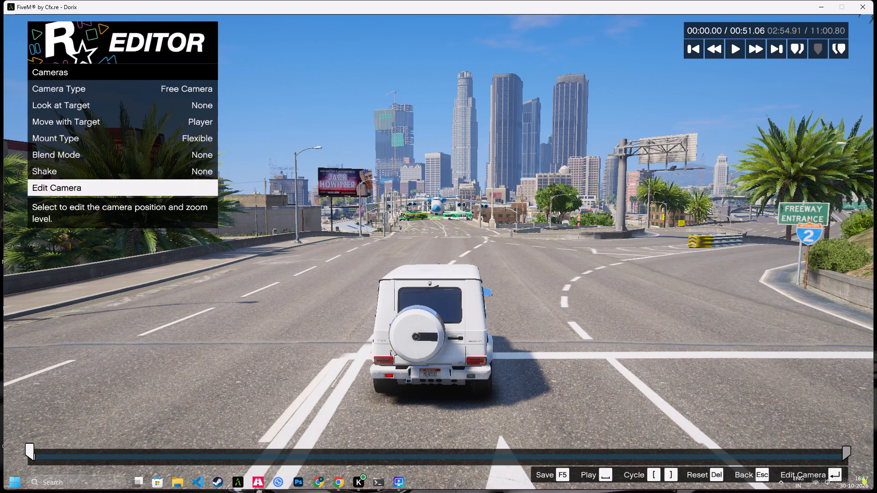
key(ctrl+z)
key(ctrl+z)
key(ctrl+z)
key(ctrl+z)
key(Escape)
Preview the white SUV clip and save the project during playback.
key(space)
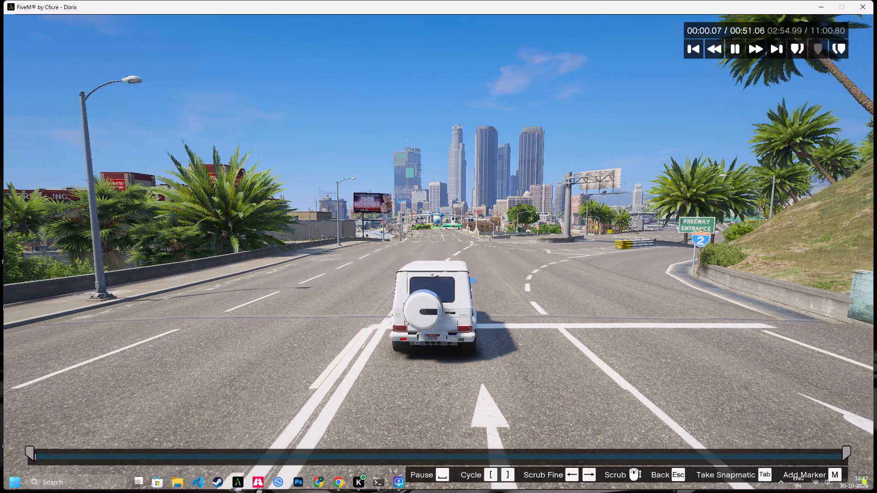
key(F5)
key(F5)
key(F5)
key(F5)
key(F5)
key(F5)
Return to the project timeline and open the next clip, Oct-30-2026-Clip-0033, for editing.
key(Escape)
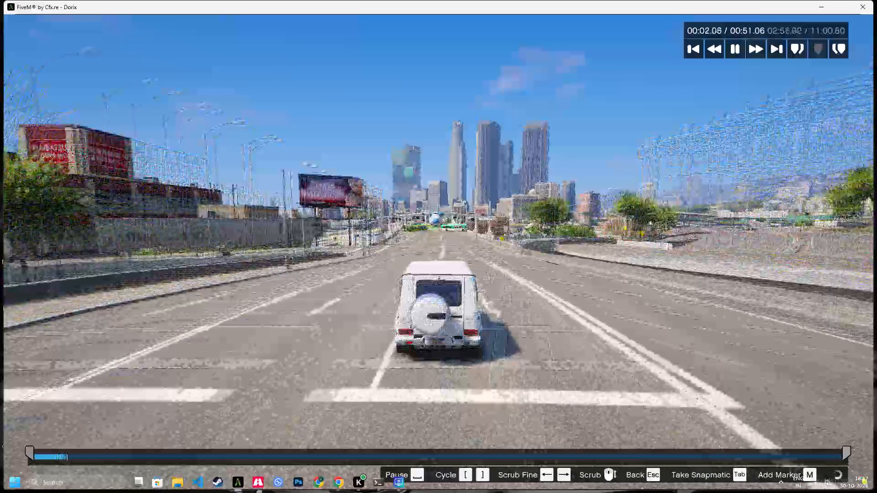
key(Return)
key(Right)
key(Return)
key(Return)
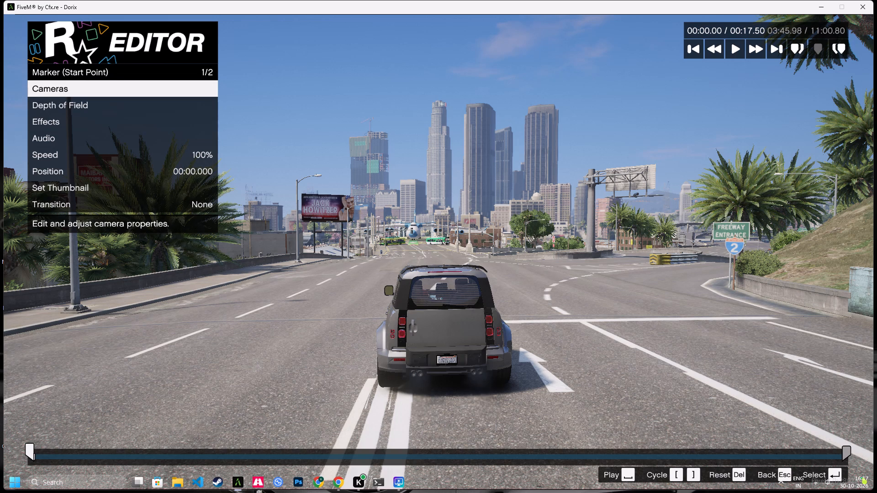
Set Saturation to 10 and Contrast to 1 in the start marker's effects for Oct-30-2026-Clip-0033.
key(Down)
key(Down)
key(Return)
key(Down)
key(Right)
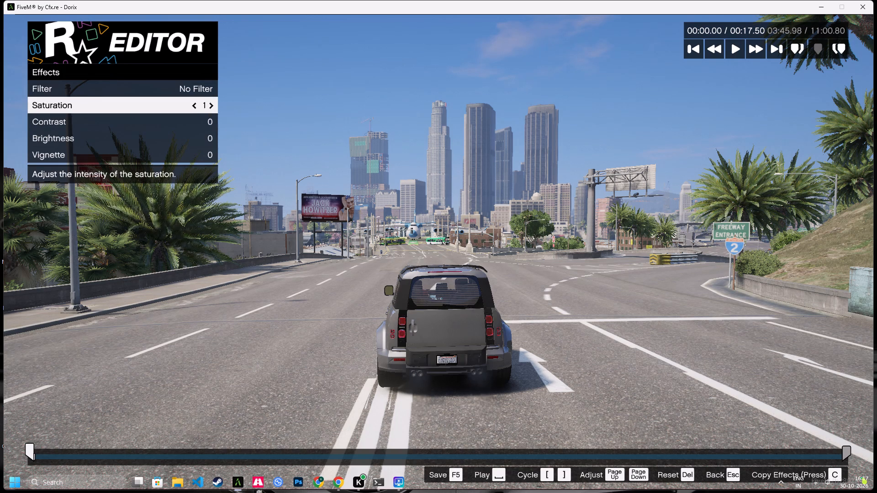
key(Right)
key(Right)
key(Right)
key(Right)
key(Right)
key(Right)
key(Right)
key(Right)
key(Right)
key(Right)
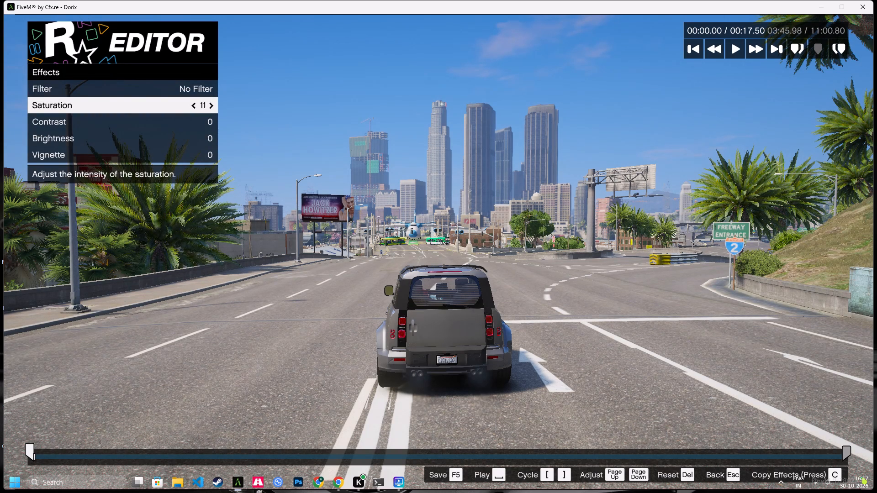
key(Left)
key(Down)
key(Right)
key(BackSpace)
Change the depth of field setting of Oct-30-2026-Clip-0033 to its next option at the start marker.
key(Up)
key(Return)
key(Right)
key(BackSpace)
Set the start marker of Oct-30-2026-Clip-0033 to Free Camera and Move with Target to Player.
key(Up)
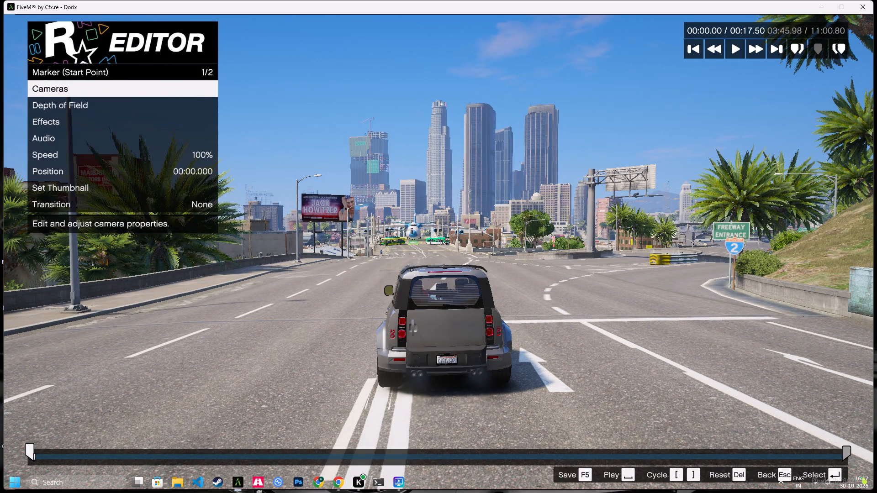
key(Return)
key(Right)
key(Down)
key(Down)
key(Right)
key(Down)
key(Down)
key(Down)
key(Down)
Edit the free camera, framing the grey SUV centrally from behind and zooming out to about 0.59x.
key(Return)
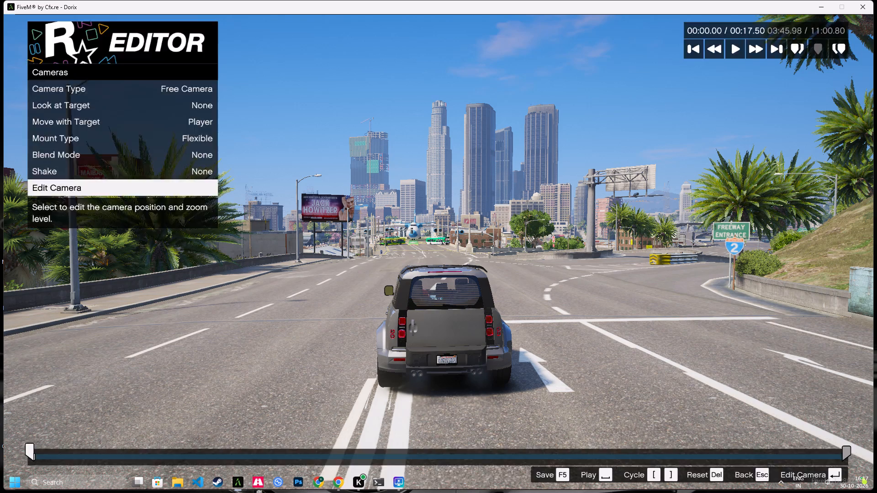
key(ctrl+z)
drag(786, 315, 782, 330)
key(w)
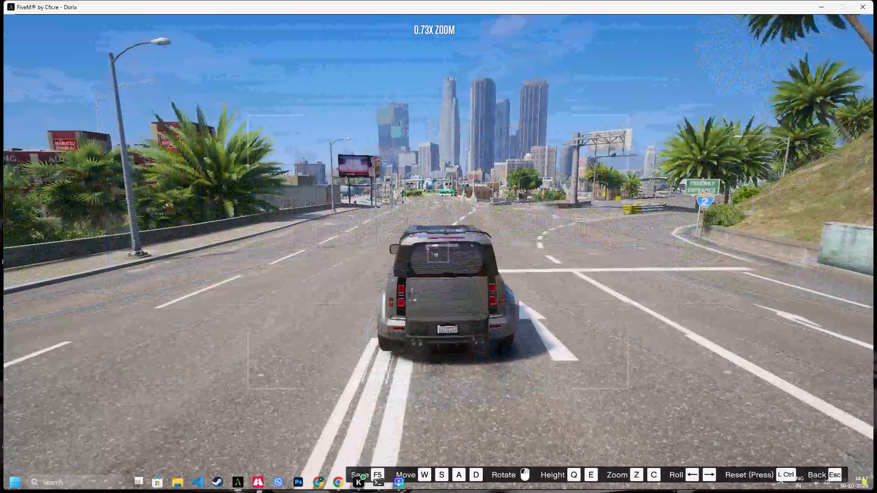
drag(782, 330, 786, 323)
key(s)
key(ctrl+z)
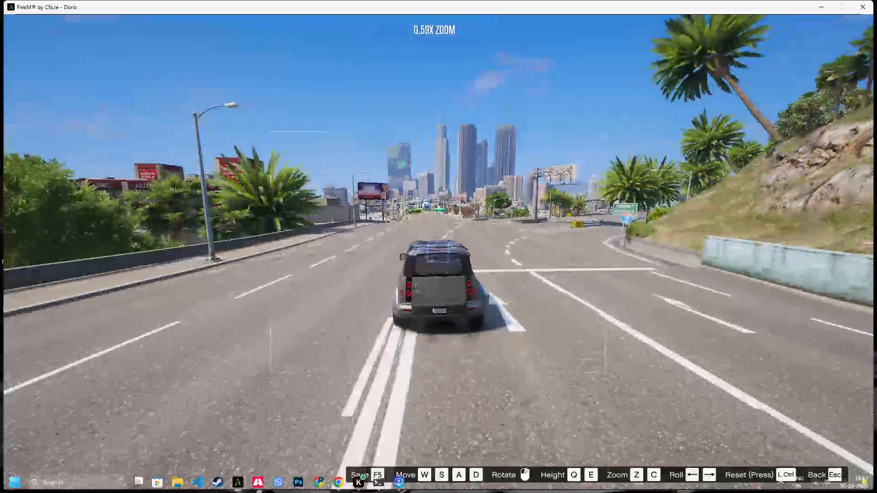
drag(786, 323, 786, 323)
key(Escape)
Preview Oct-30-2026-Clip-0033 and save the project during playback.
key(space)
key(F5)
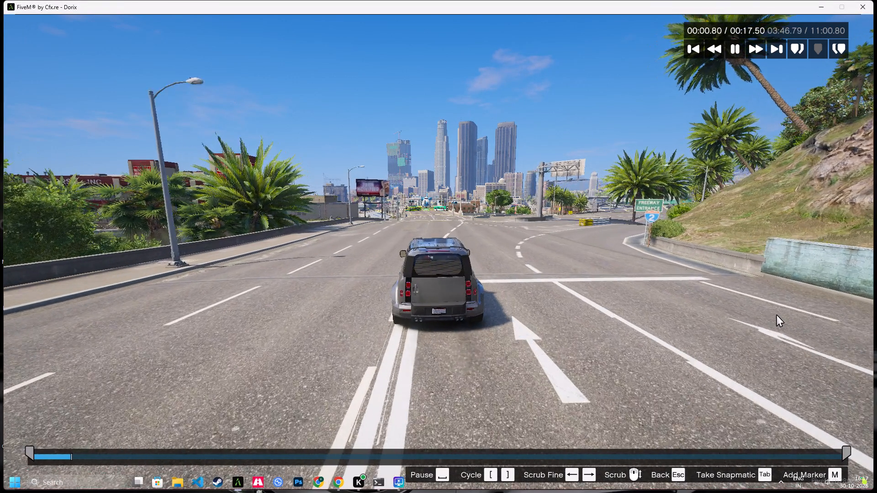
key(F5)
key(F5)
key(F5)
key(F5)
Return to the project timeline and open the clip after Oct-30-2026-Clip-0033 for editing.
key(Escape)
key(Return)
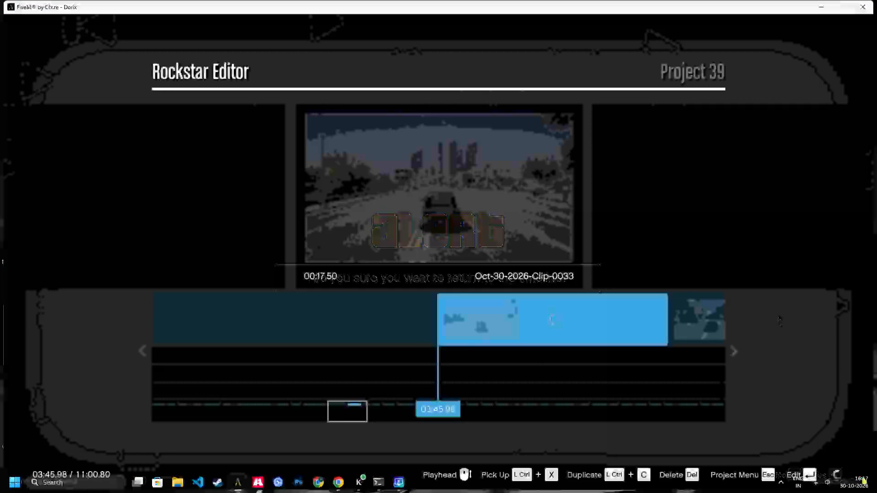
key(Right)
key(Return)
key(Return)
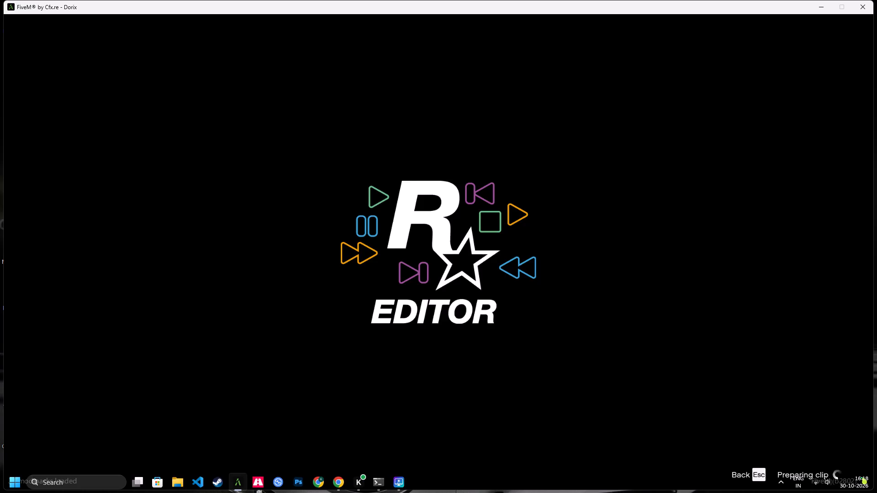
Set the start marker's effects to Saturation 10 and Contrast 1 for the grey SUV clip.
key(Down)
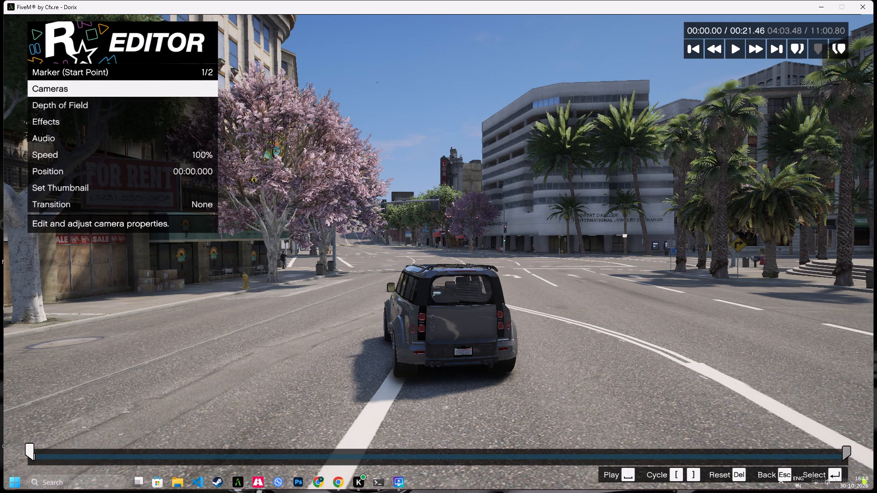
key(Down)
key(Down)
key(Return)
key(BackSpace)
key(Up)
key(Return)
key(Down)
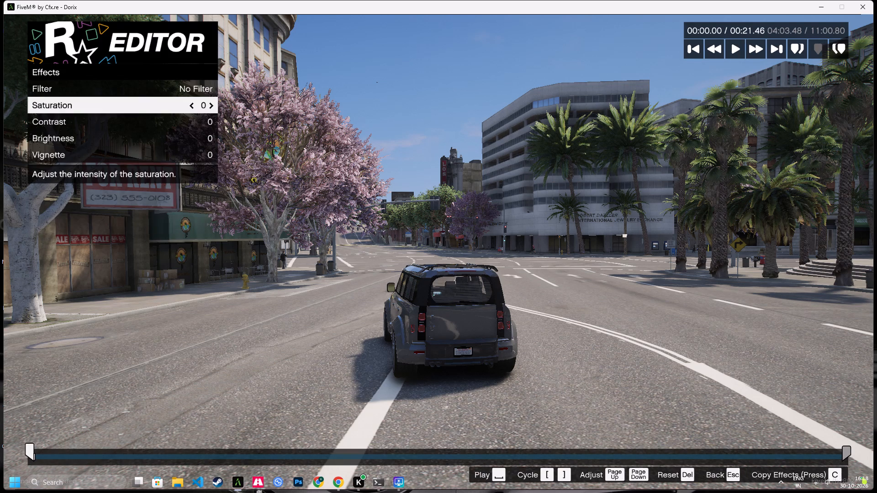
key(Right)
key(Right)
key(Right)
key(Right)
key(Right)
key(Right)
key(Right)
key(Right)
key(Right)
key(Right)
key(Down)
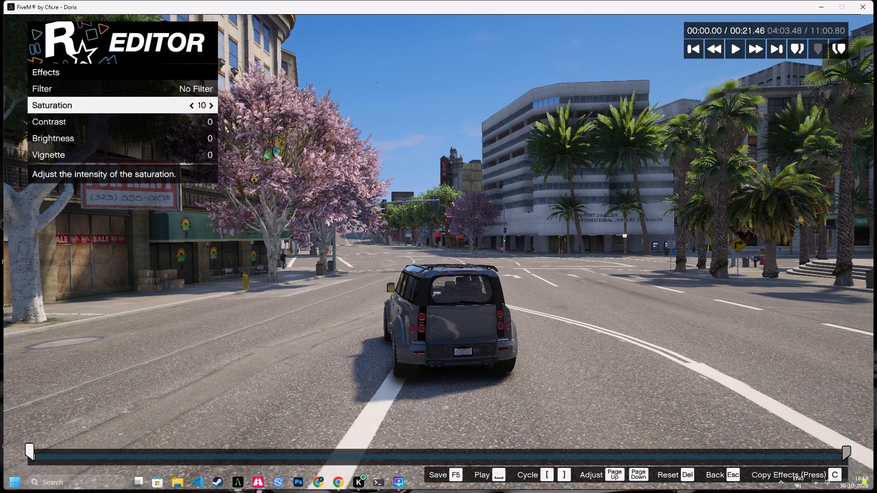
key(Right)
key(BackSpace)
Switch the start marker's depth of field mode to its next option.
key(Up)
key(Return)
key(Right)
key(BackSpace)
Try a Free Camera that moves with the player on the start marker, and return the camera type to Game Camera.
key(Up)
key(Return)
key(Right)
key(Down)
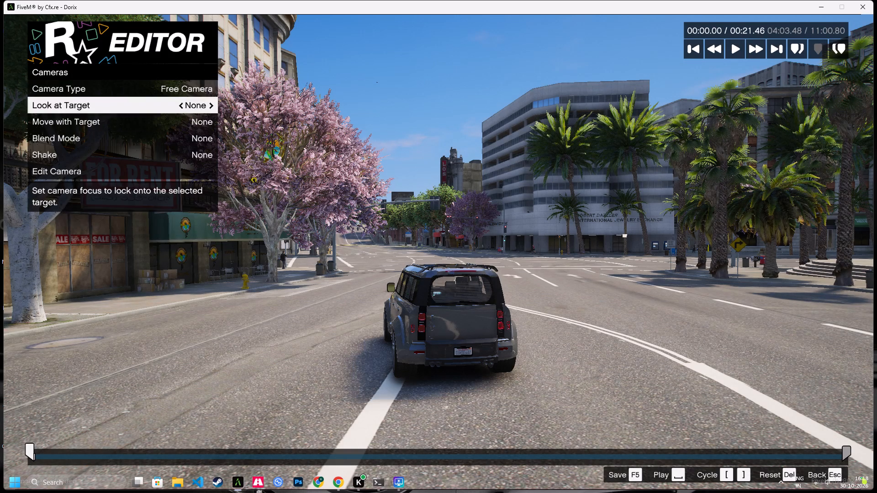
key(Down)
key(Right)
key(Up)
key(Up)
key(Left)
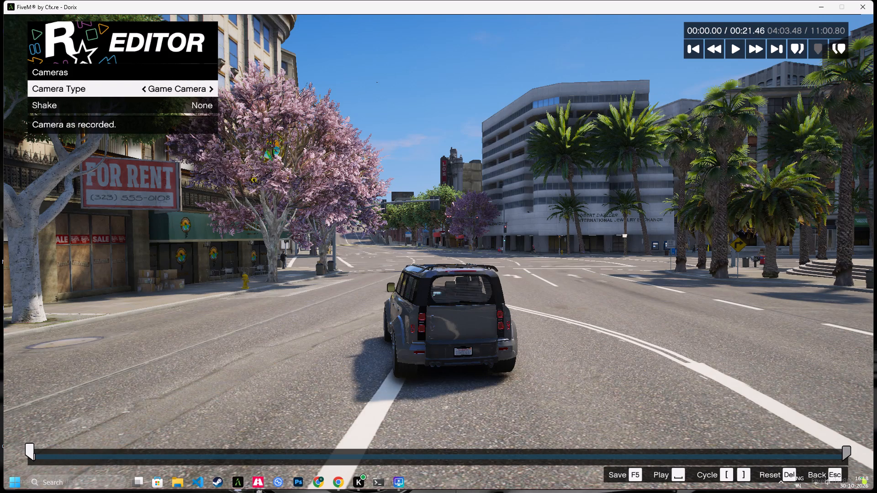
Save the project with the grey SUV clip's changes.
key(F5)
key(F5)
key(F5)
key(F5)
Return to the project timeline and open the following clip for editing.
key(Escape)
key(Escape)
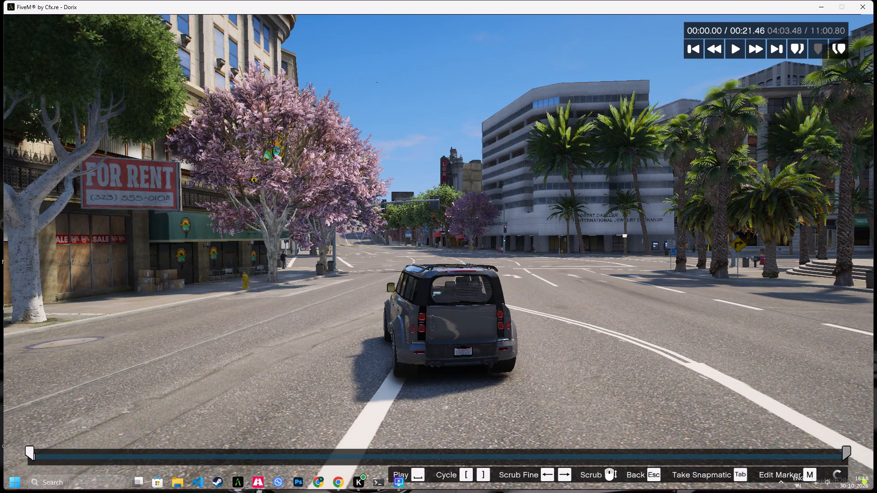
key(Escape)
key(Return)
key(Right)
key(Return)
key(Return)
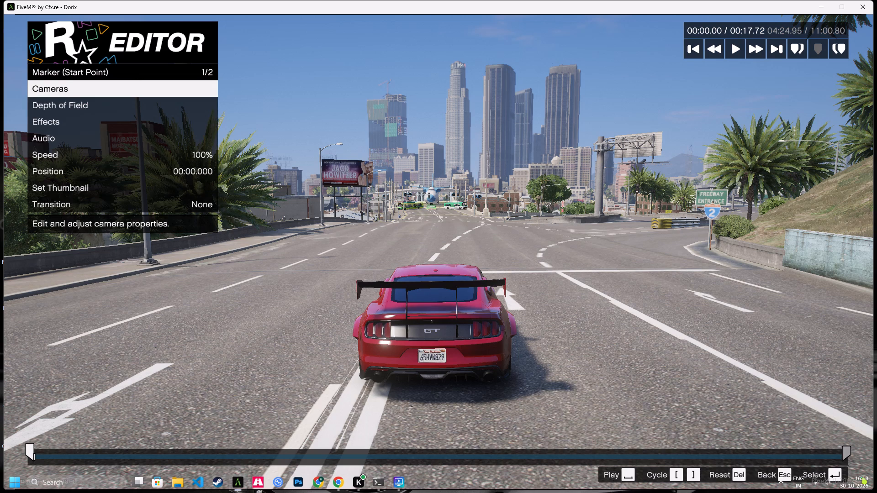
Set the start marker's effects to Saturation 10 and Contrast 1 for the red Mustang highway clip.
key(Down)
key(Down)
key(Return)
key(Down)
key(Right)
key(Right)
key(Right)
key(Right)
key(Right)
key(Right)
key(Right)
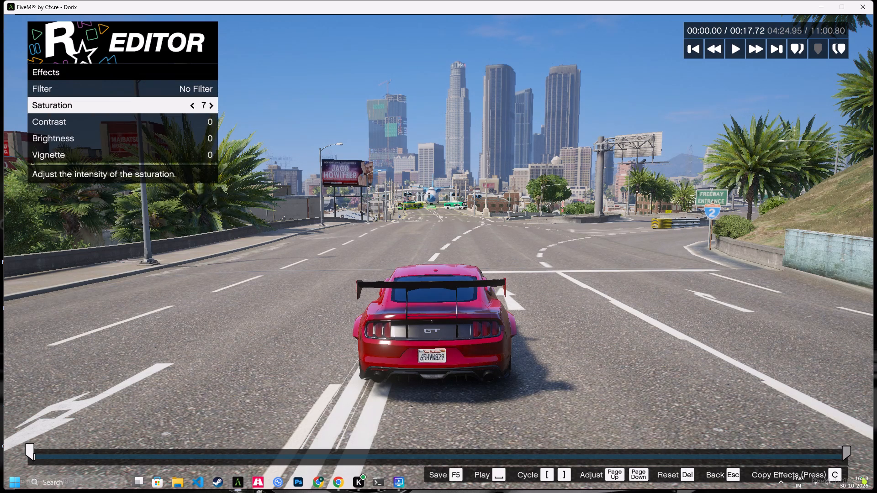
key(Right)
key(Right)
key(Right)
key(Down)
key(Right)
key(BackSpace)
Switch the start marker's depth of field mode to its next option in the red Mustang highway clip.
key(Up)
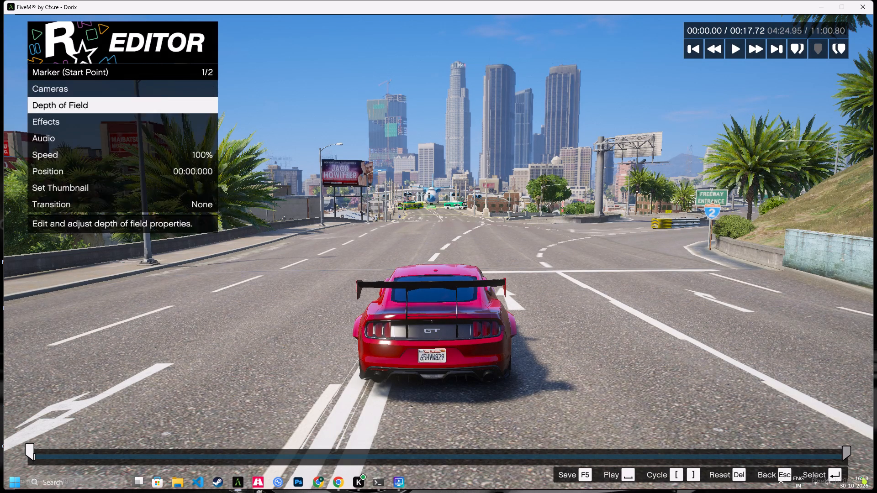
key(Return)
key(Right)
key(BackSpace)
Set the start marker's camera to Free Camera with Move with Target set to Player.
key(Up)
key(Return)
key(Right)
key(Down)
key(Down)
key(Right)
Edit the free camera, framing the red Mustang centrally from behind and zooming out to about 0.67x.
key(Down)
key(Down)
key(Down)
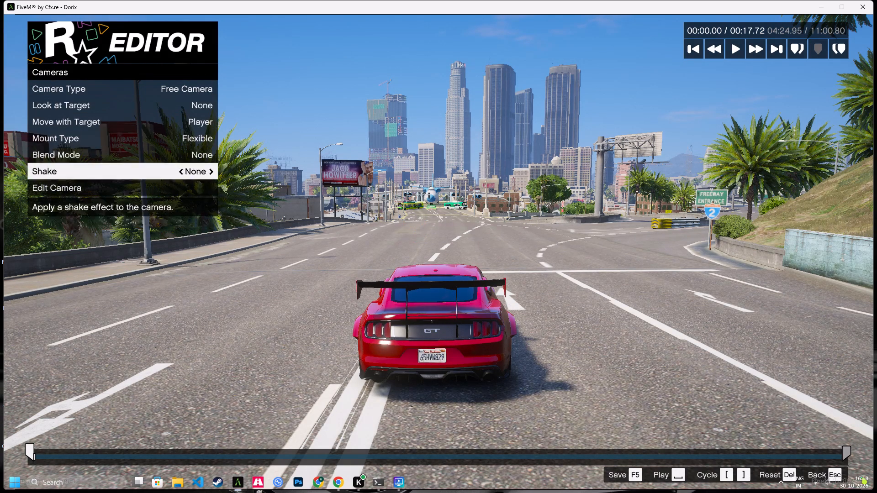
key(Down)
key(Return)
text(wa)
key(d)
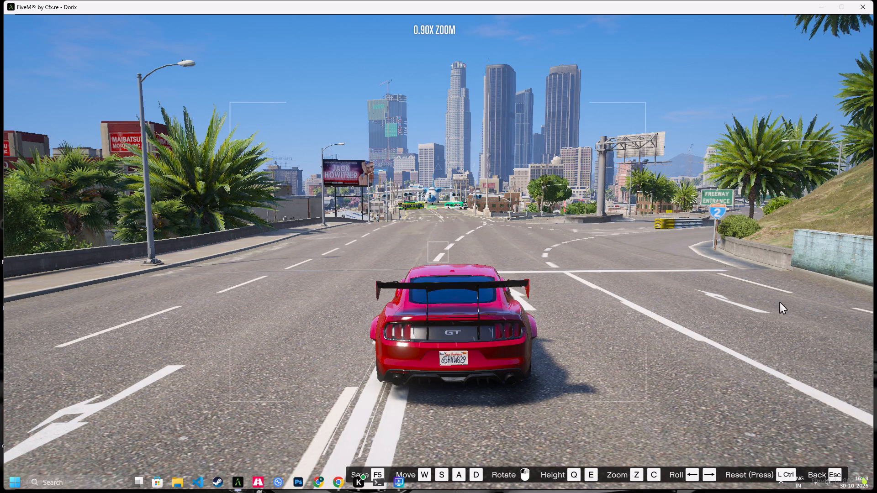
click(779, 302)
key(ctrl+z)
key(ctrl+z)
key(ctrl+z)
key(ctrl+z)
key(ctrl+z)
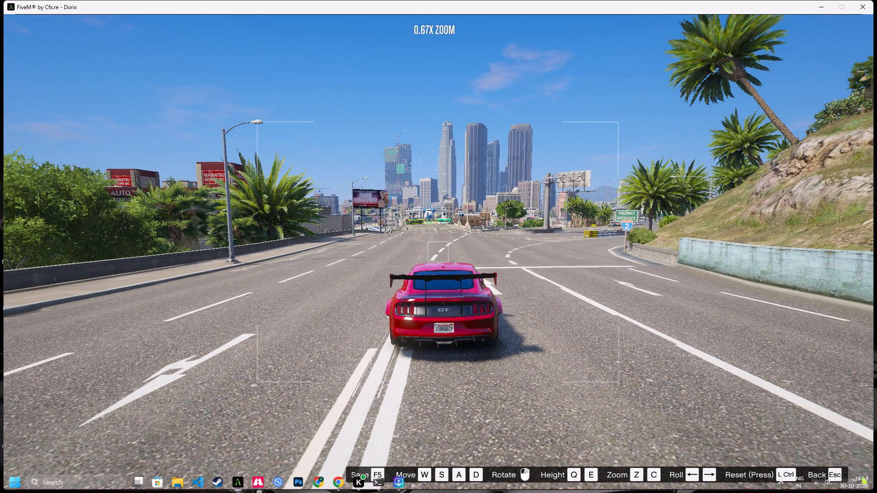
key(Escape)
Preview the red Mustang highway clip and save the project during playback.
key(space)
key(F5)
key(F5)
key(F5)
key(F5)
key(F5)
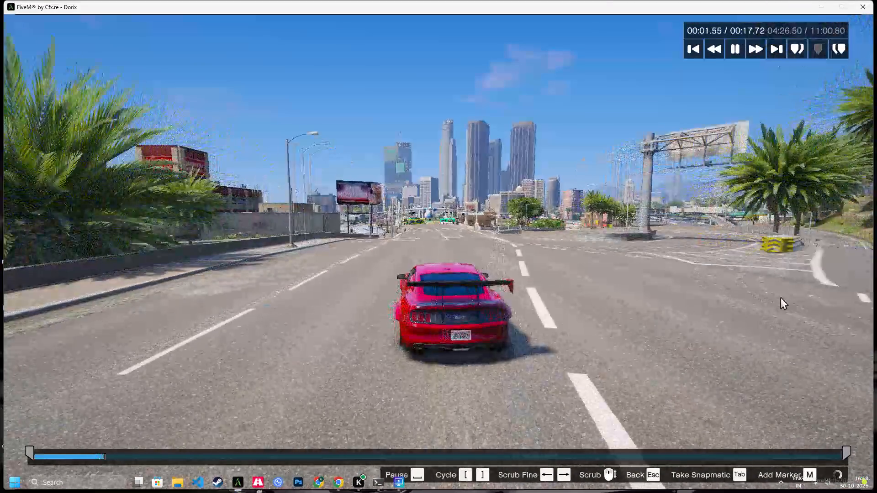
Return to the project timeline and open the clip after the red Mustang highway clip for editing.
key(Escape)
key(Return)
key(Right)
key(Return)
key(Return)
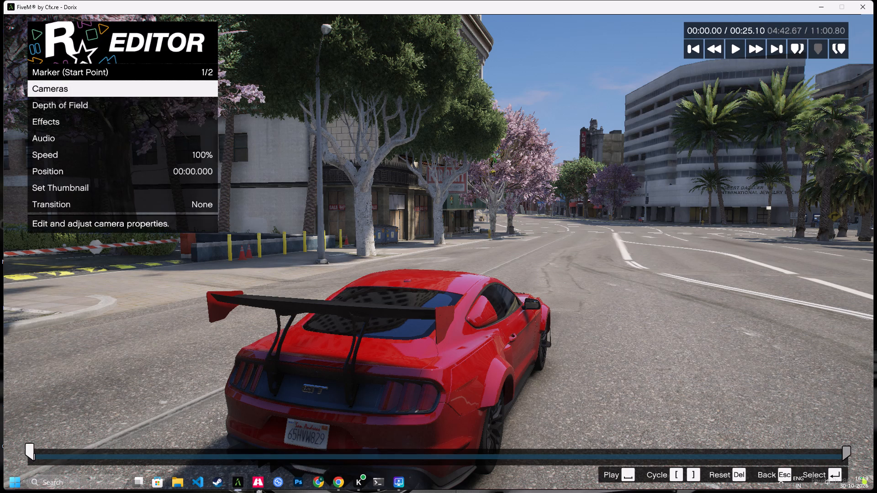
Set the start marker's effects to Saturation 10 and Contrast 1 for the red Mustang city street clip.
key(Down)
key(Down)
key(Return)
key(Down)
key(Right)
key(Right)
key(Right)
key(Right)
key(Right)
key(Right)
key(Right)
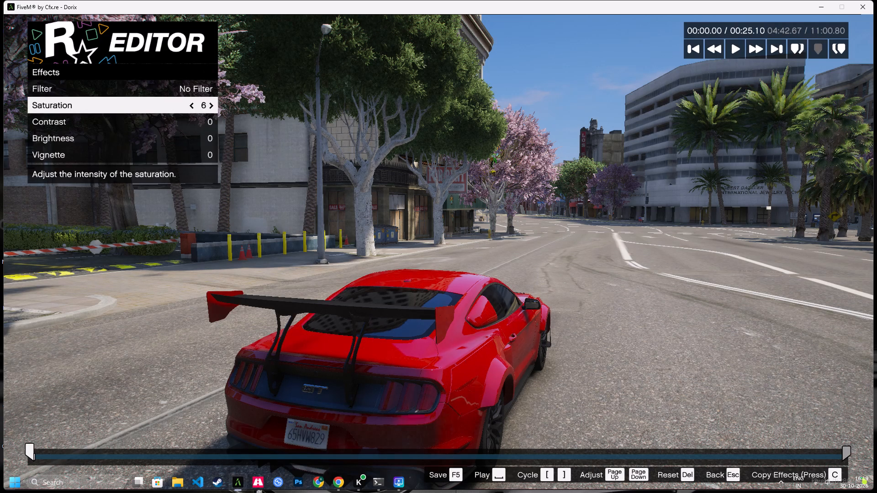
key(Right)
key(Right)
key(Right)
key(Down)
key(Right)
key(BackSpace)
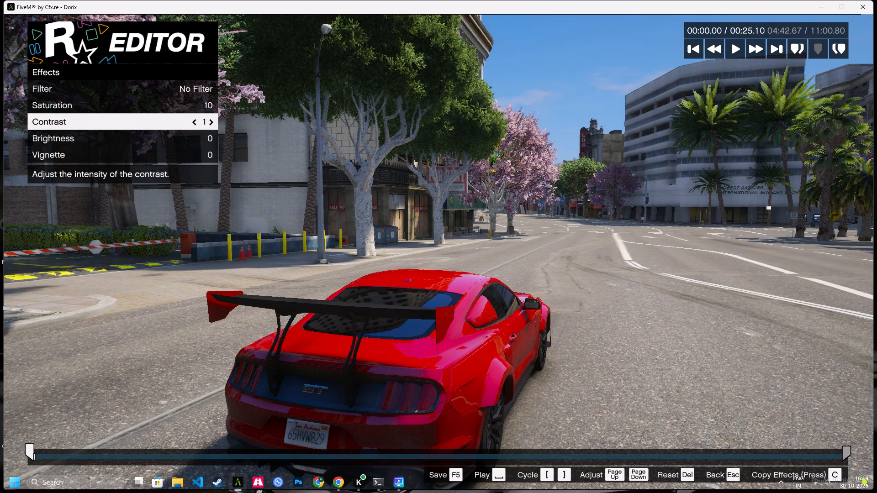
Switch the start marker's depth of field mode to its next option in the red Mustang city street clip.
key(Up)
key(Return)
key(Right)
key(BackSpace)
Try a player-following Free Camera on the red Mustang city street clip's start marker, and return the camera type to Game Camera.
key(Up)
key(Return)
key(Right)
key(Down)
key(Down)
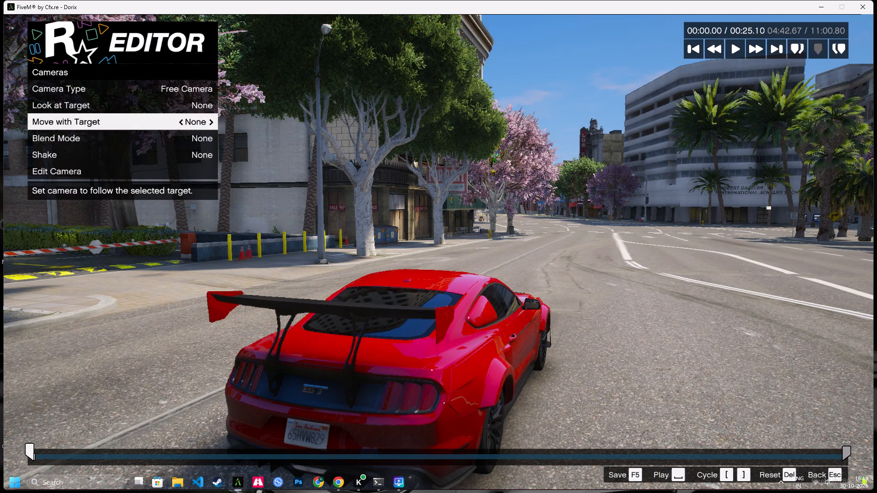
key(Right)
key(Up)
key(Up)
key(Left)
Save the project with the red Mustang city street clip's changes.
key(F5)
key(F5)
key(F5)
key(F5)
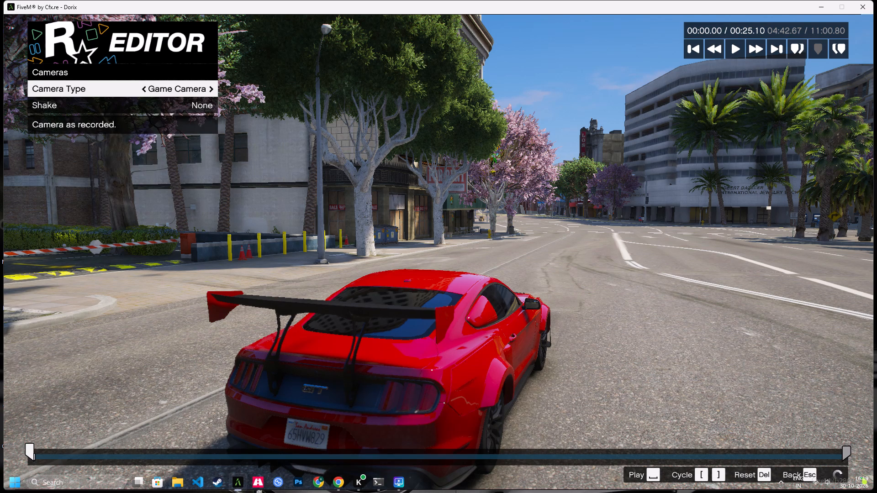
key(F5)
Return to the project timeline and open the clip after the red Mustang city street clip for editing.
key(Escape)
key(Escape)
key(Escape)
key(Return)
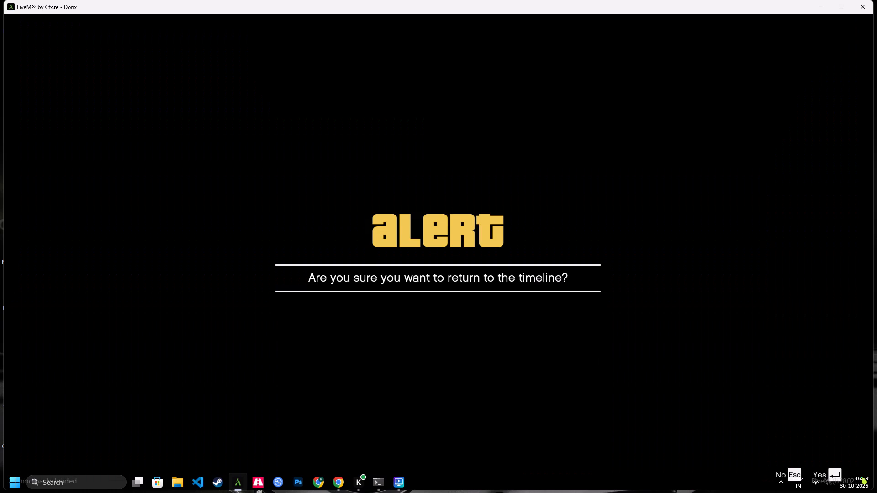
key(Right)
key(Return)
key(Return)
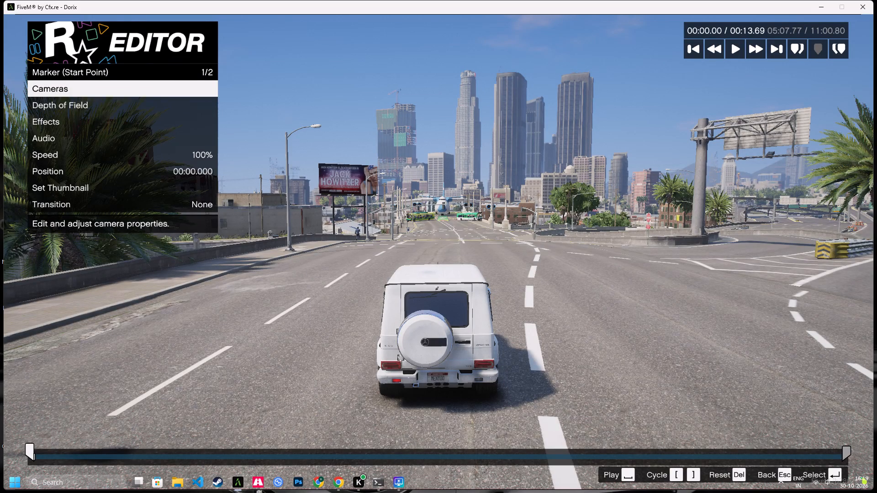
Set the start marker's Saturation effect to 10 for the white Mercedes SUV clip.
key(Down)
key(Down)
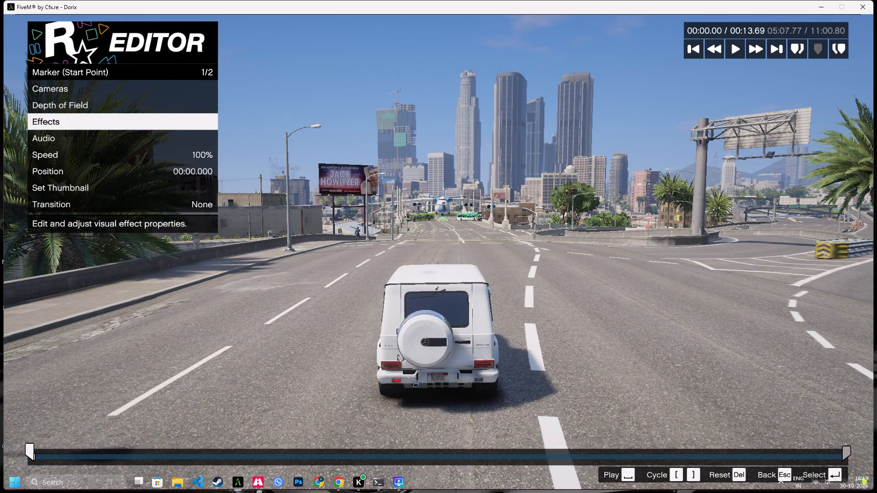
key(Return)
key(Down)
key(Right)
key(Right)
key(Right)
key(Right)
key(Right)
key(Right)
key(Right)
key(Right)
key(Right)
key(Right)
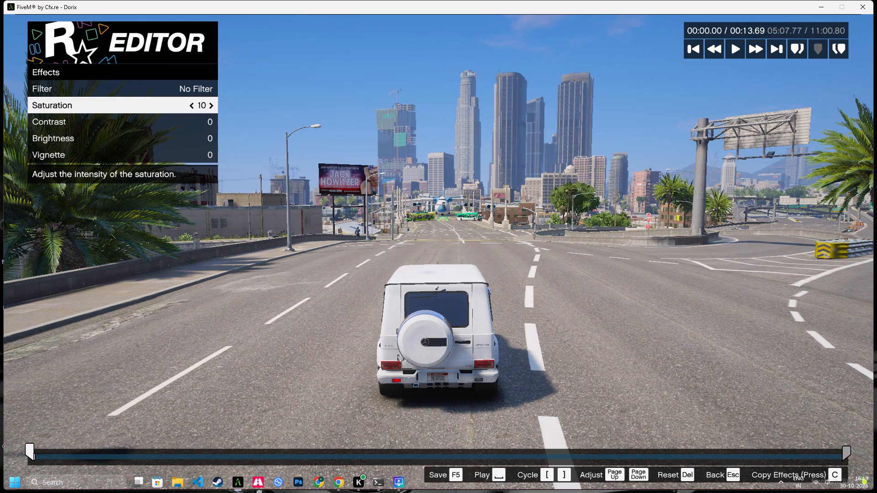
Raise the start marker's Contrast effect by two increments for the white Mercedes SUV highway clip.
key(Down)
key(Right)
key(Right)
key(BackSpace)
Switch the start marker's Depth of Field mode to the next option for the white Mercedes SUV highway clip.
key(Up)
key(Return)
key(Right)
key(BackSpace)
Set the start marker's camera type to Free Camera and have it move with the Player target.
key(Up)
key(Return)
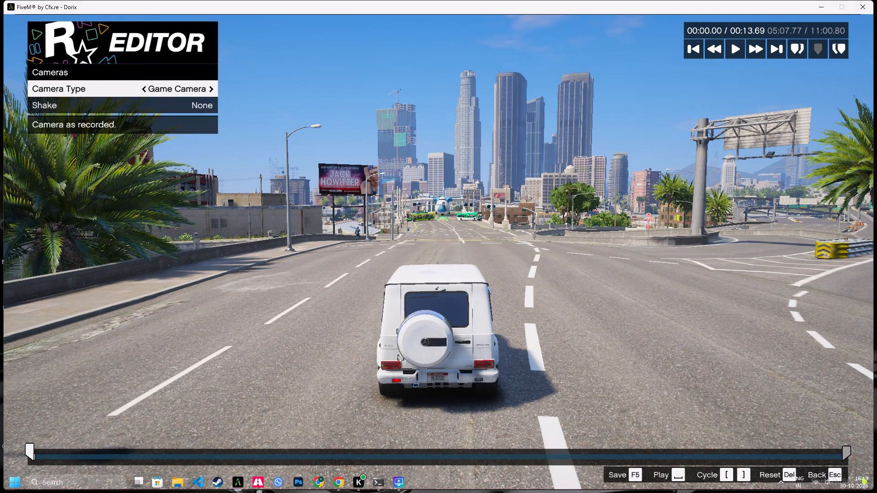
key(Right)
key(Down)
key(Down)
key(Right)
Edit the free camera behind the white Mercedes SUV and zoom it out for a wider view.
key(Down)
key(Down)
key(Down)
key(Down)
key(Return)
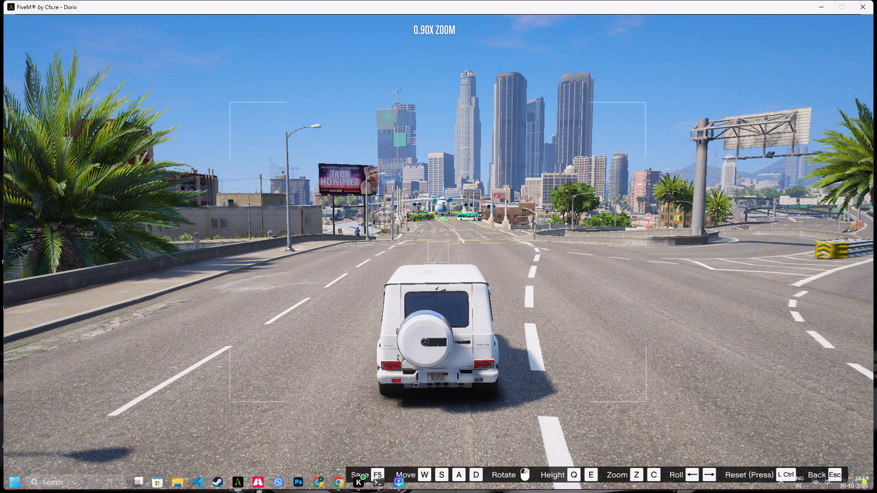
key(ctrl+z)
key(ctrl+z)
key(Escape)
Play back the white Mercedes SUV highway clip and save the project with its changes.
key(space)
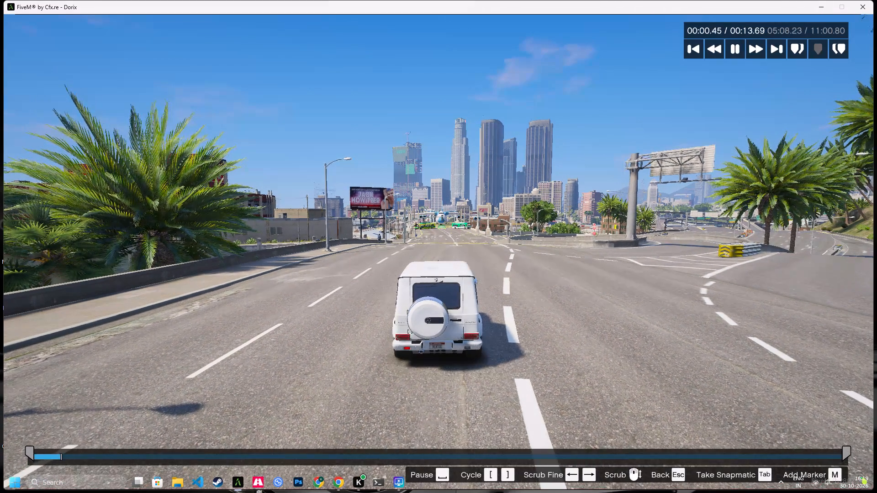
key(F5)
key(F5)
key(F5)
key(F5)
key(F5)
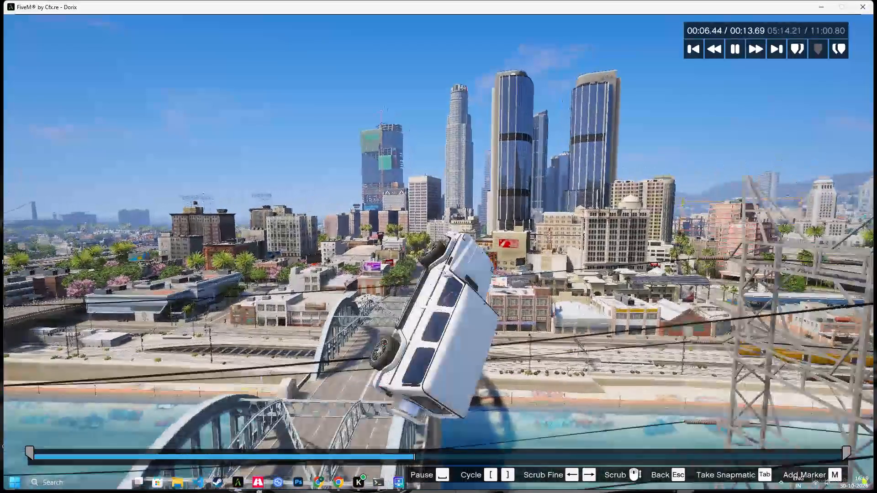
key(F5)
key(F5)
Return to the project timeline and open the clip after the white Mercedes SUV highway clip for editing.
key(Escape)
key(Return)
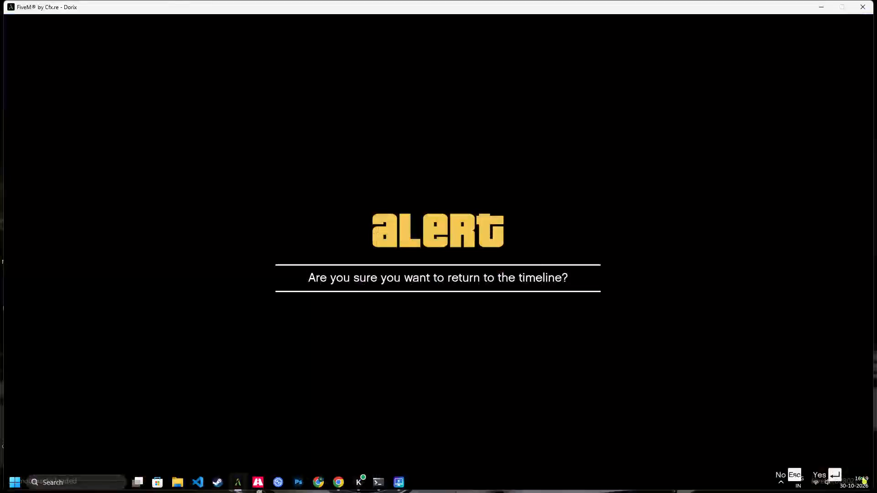
key(Right)
key(Return)
key(Return)
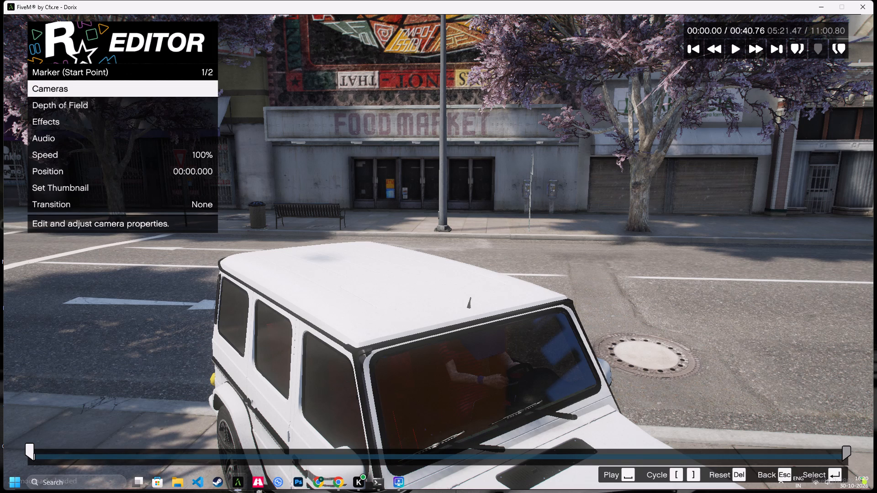
Set the start marker's Saturation effect to 10 for the white SUV clip outside the Food Market.
key(Down)
key(Down)
key(Return)
key(Down)
key(Right)
key(Right)
key(Right)
key(Right)
key(Right)
key(Right)
key(Right)
key(Right)
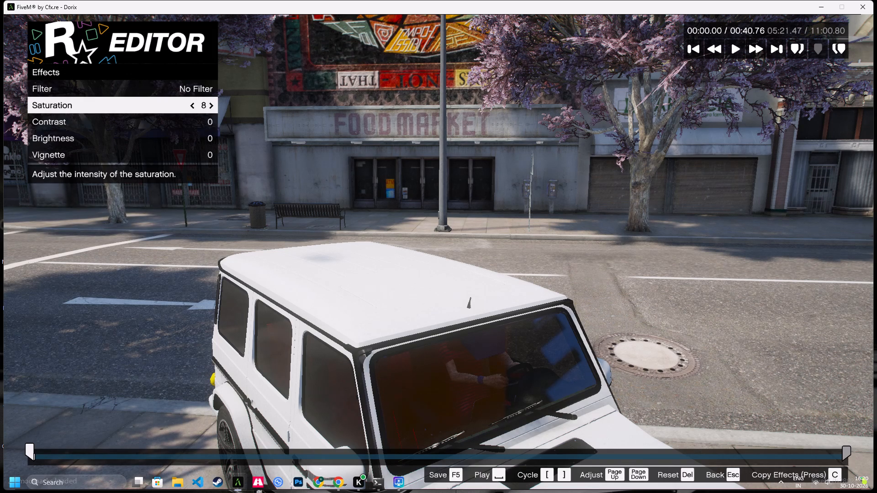
key(Right)
key(Right)
Raise the start marker's Contrast effect by one increment for the Food Market clip.
key(Down)
key(Right)
key(BackSpace)
key(Up)
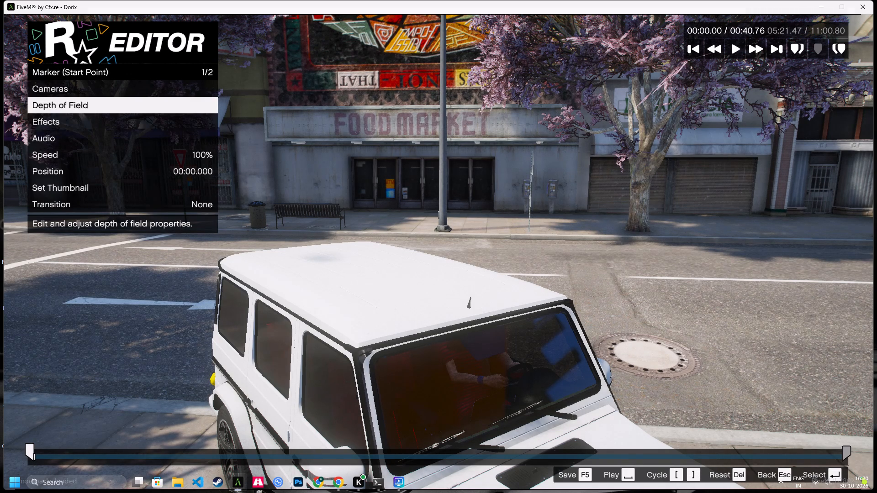
Save the project with the Food Market clip's effect changes.
key(F5)
key(F5)
key(F5)
Return to the project timeline and open the clip after the Food Market clip for editing.
key(Escape)
key(Escape)
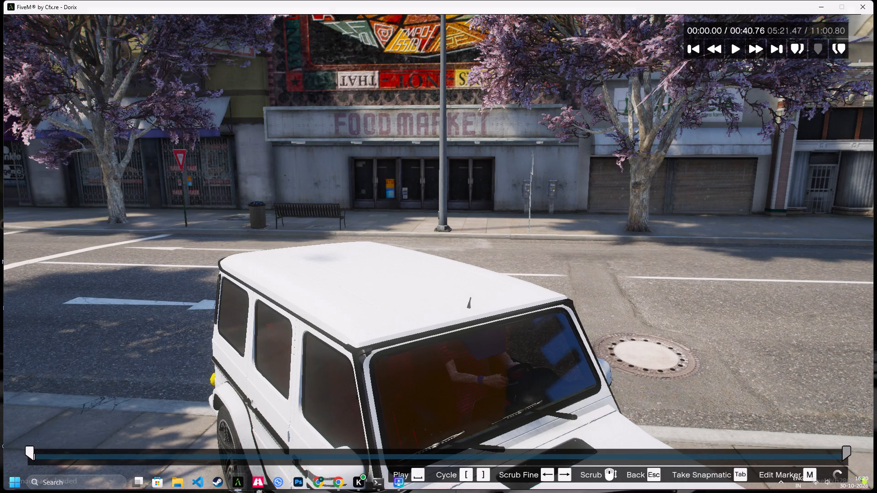
key(Return)
key(Right)
key(Return)
key(Return)
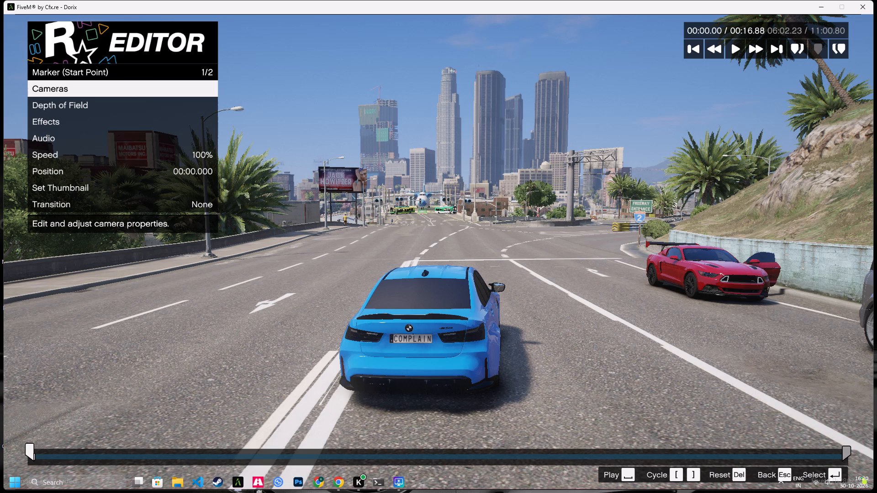
Set the start marker's Saturation effect to 10 for the blue BMW highway clip.
key(Down)
key(Down)
key(Return)
key(Down)
key(Right)
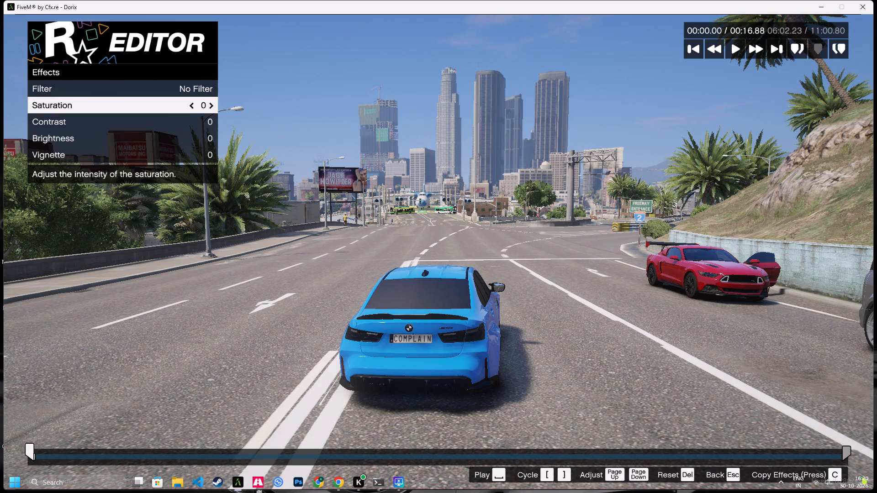
key(Right)
key(Right)
key(Right)
key(Right)
key(Right)
key(Right)
key(Right)
key(Right)
key(Right)
key(Right)
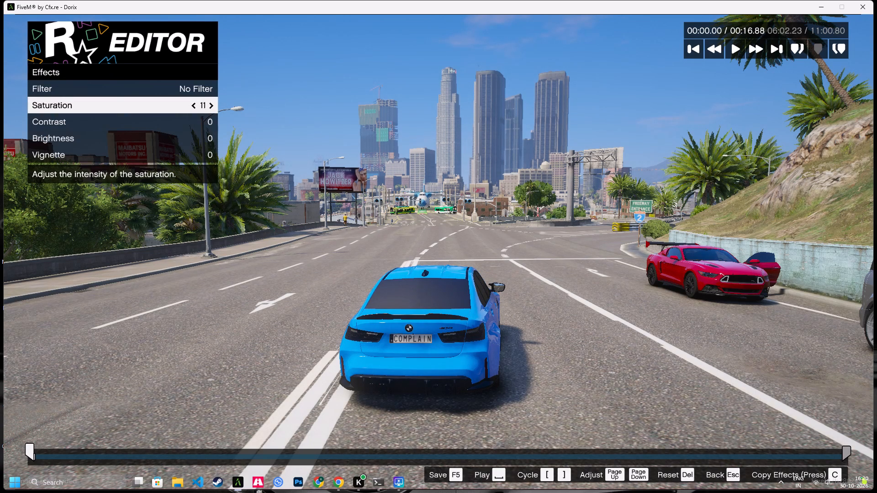
key(Left)
Raise the start marker's Contrast effect by one increment for the blue BMW clip.
key(Down)
key(Right)
key(BackSpace)
Switch the start marker's Depth of Field mode to the next option for the blue BMW clip.
key(Up)
key(Return)
key(Right)
key(BackSpace)
Set the blue BMW clip's start marker to a Free Camera that moves with the Player target.
key(Up)
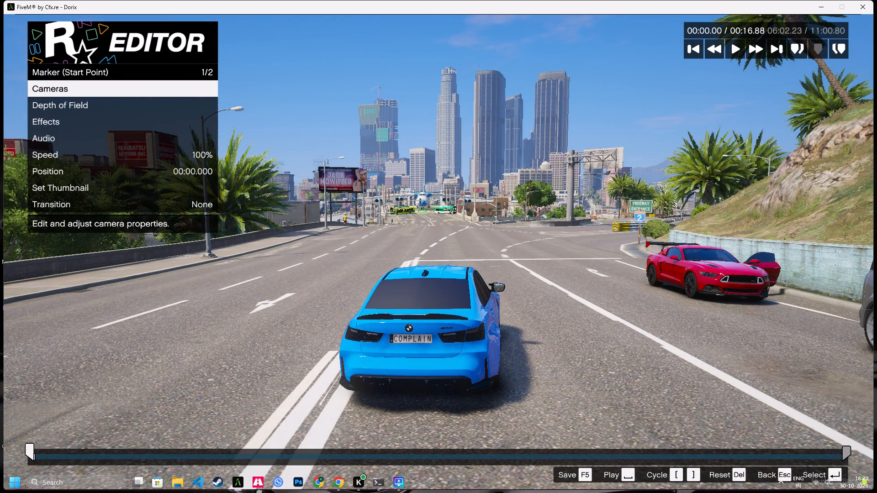
key(Return)
key(Right)
key(Down)
key(Down)
key(Right)
Edit the free camera behind the blue BMW and zoom it out for a wider view.
key(Down)
key(Down)
key(Down)
key(Down)
key(Return)
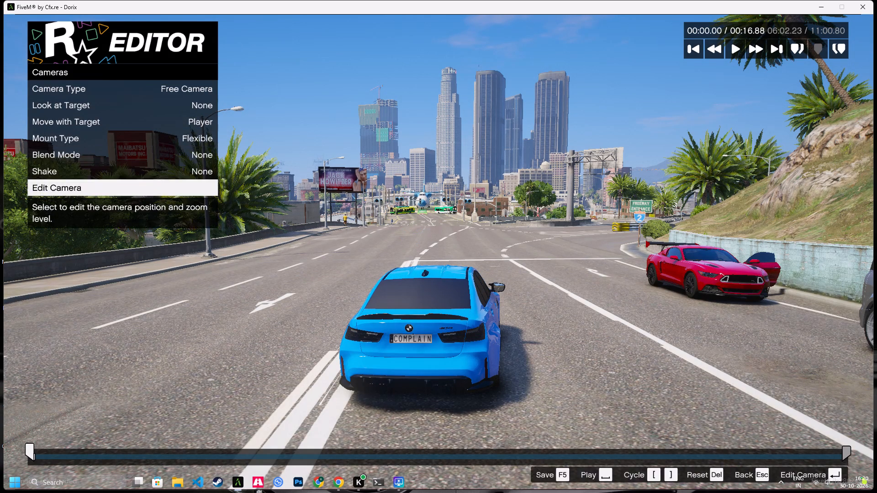
key(ctrl+z)
key(ctrl+z)
key(ctrl+z)
key(ctrl+z)
key(Escape)
Play back the blue BMW clip and save the project with its changes.
key(space)
key(F5)
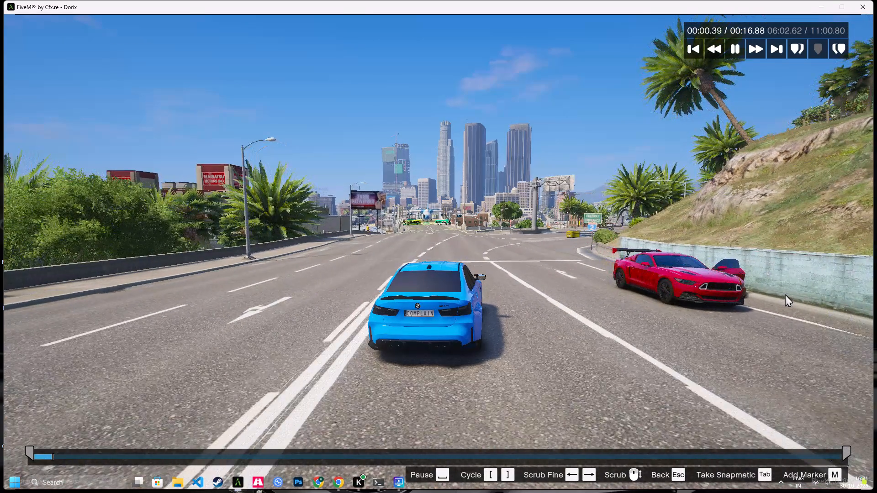
key(F5)
key(F5)
key(F5)
key(F5)
key(F5)
key(F5)
Return to the project timeline and open the clip after the blue BMW clip for editing.
key(Escape)
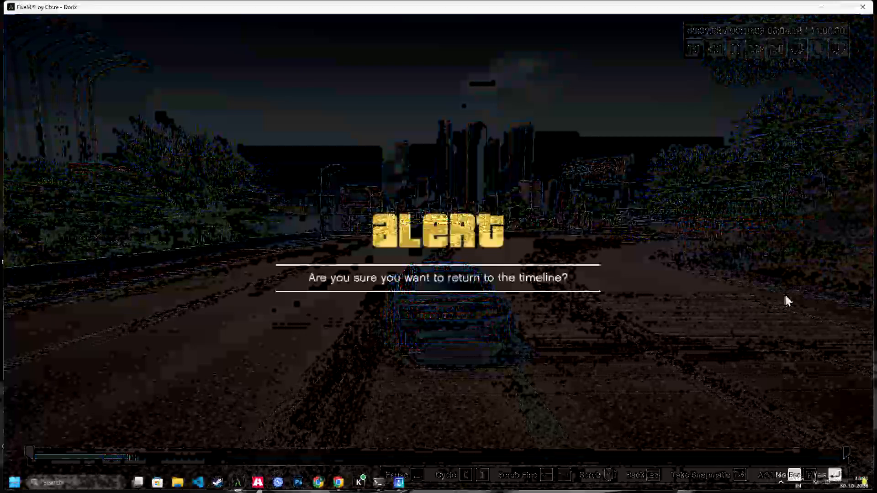
key(Return)
key(Right)
key(Return)
key(Return)
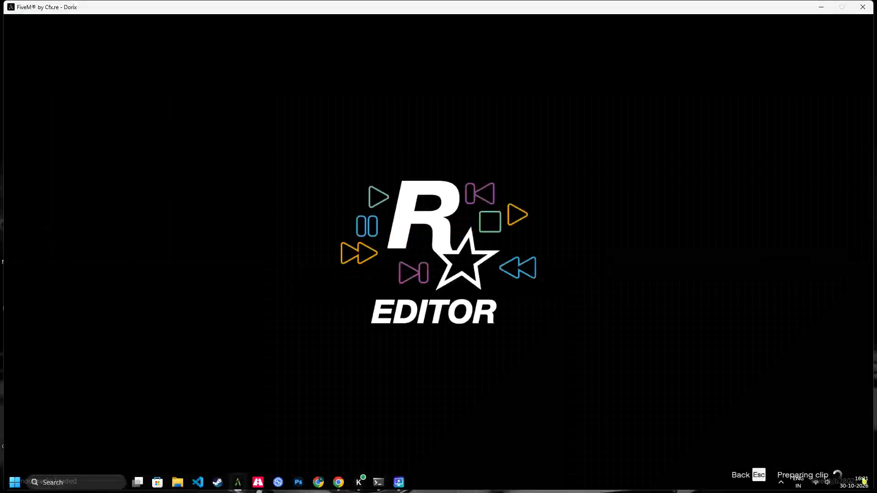
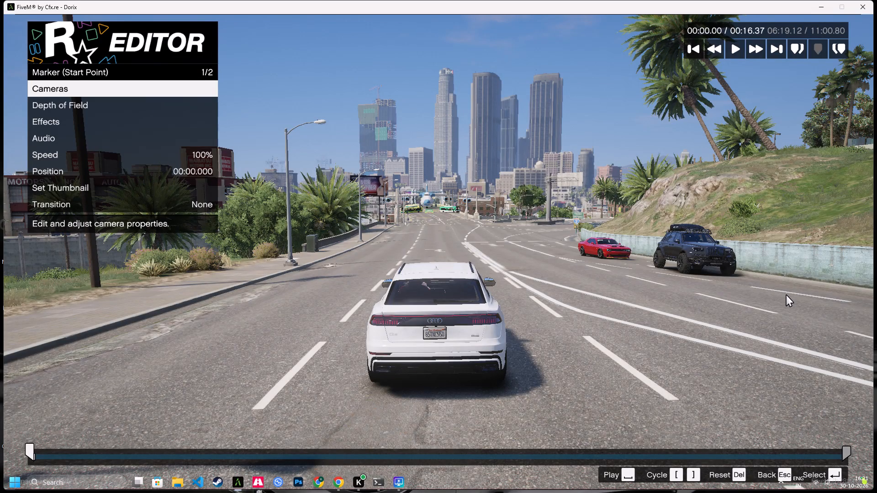
Set the effects on the first white Audi clip's start marker to saturation 10 and contrast 1.
key(Down)
key(Down)
key(Down)
key(Up)
key(Return)
key(Down)
key(Right)
key(Right)
key(Right)
key(Right)
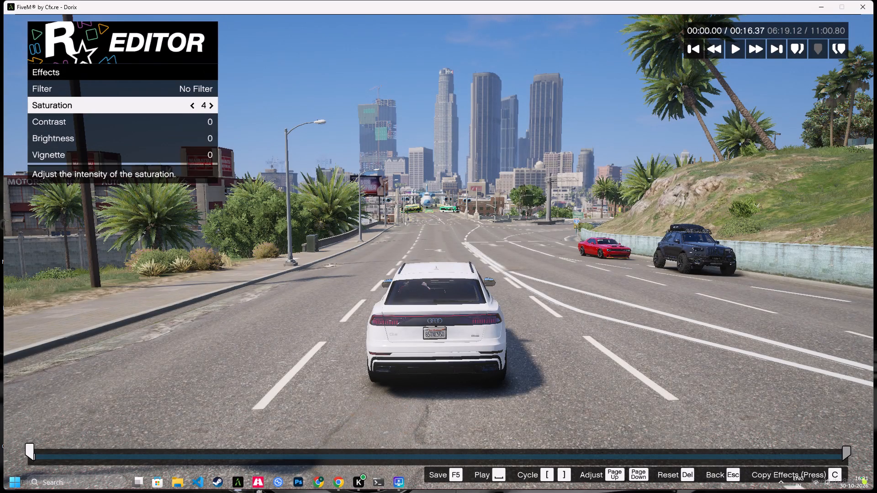
key(Right)
key(Right)
key(Right)
key(Right)
key(Right)
key(Right)
key(Down)
key(Right)
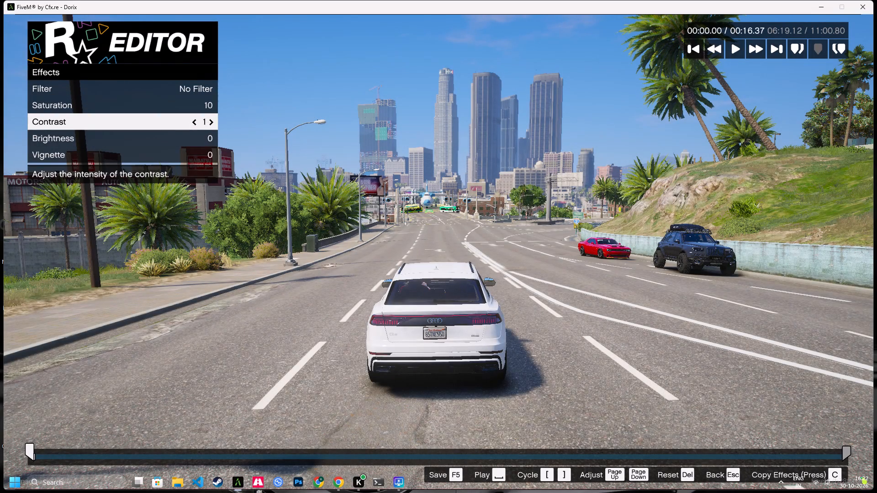
key(BackSpace)
Switch the start marker's depth of field setting to its next mode.
key(Up)
key(Return)
key(Right)
key(BackSpace)
Set the white Audi clip's start marker to a Free Camera that moves with the Player target.
key(Up)
key(Return)
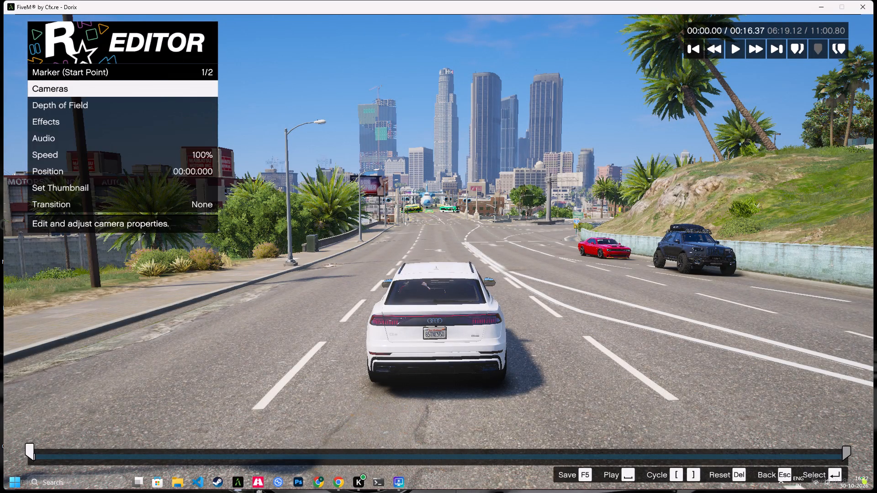
key(Right)
key(Down)
key(Down)
key(Right)
Edit the free camera behind the white Audi and zoom it out for a wider view.
key(Down)
key(Down)
key(Down)
key(Down)
key(Return)
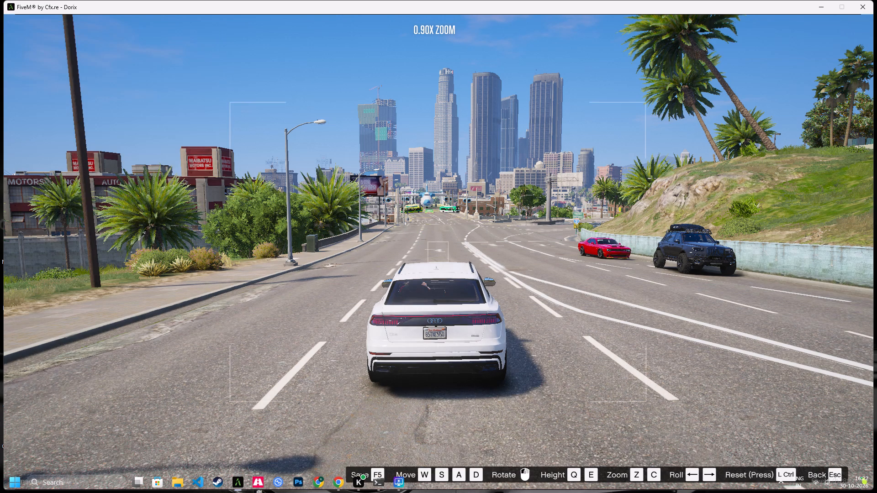
key(ctrl+z)
key(ctrl+z)
key(ctrl+z)
key(ctrl+z)
key(Escape)
Play back the white Audi clip and save the project with its changes.
key(space)
key(F5)
key(F5)
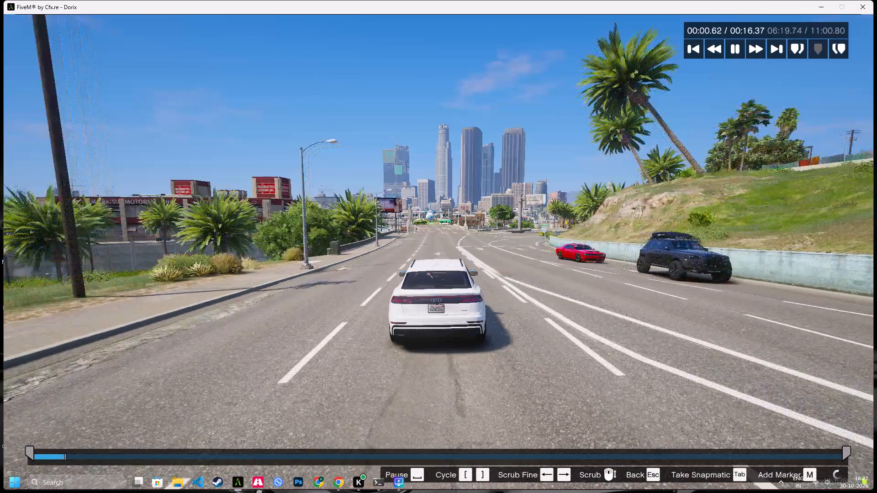
key(F5)
key(F5)
key(F5)
key(F5)
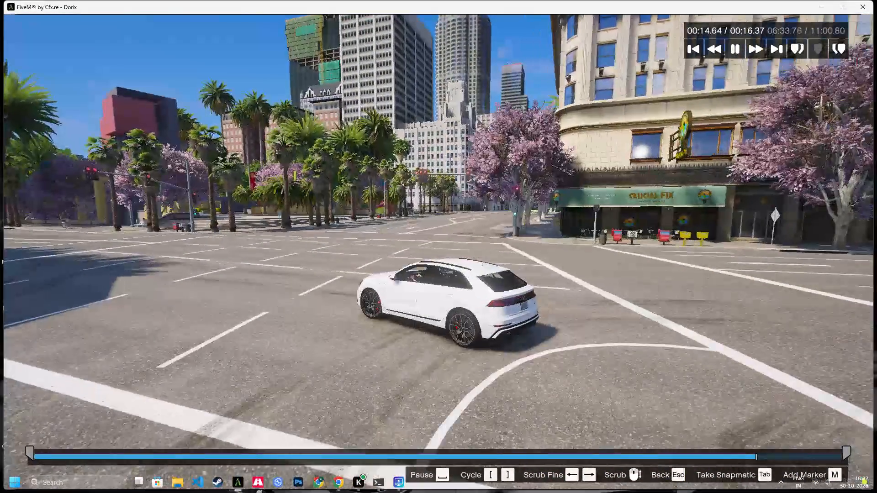
key(F5)
key(F5)
Return to the project timeline and open the clip after Oct-30-2026-Clip-0040 for editing.
key(Escape)
key(Return)
key(Right)
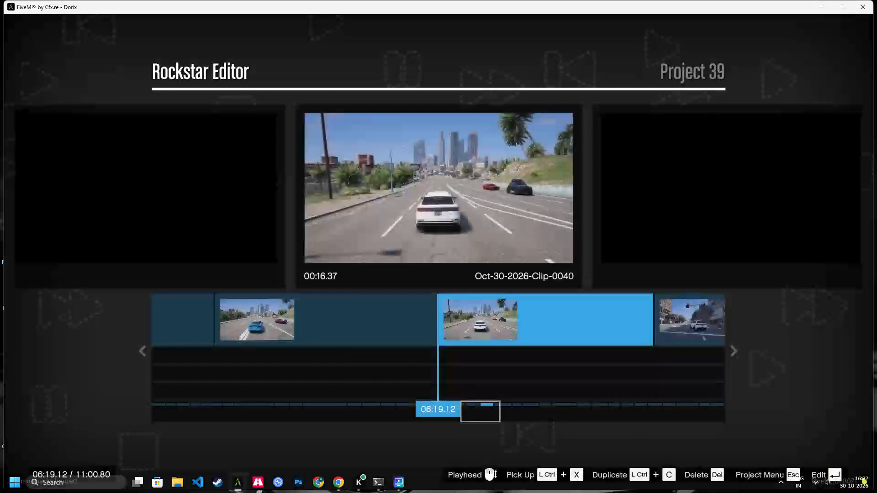
key(Return)
key(Return)
key(Return)
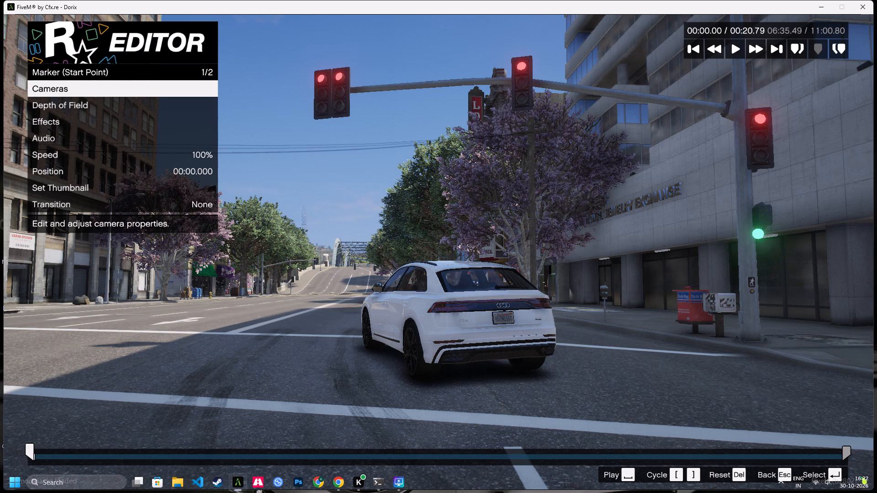
Set saturation to 10 and raise contrast by two levels on the start marker of the Audi clip at the traffic lights.
key(Down)
key(Down)
key(Return)
key(Down)
key(Right)
key(Right)
key(Right)
key(Right)
key(Right)
key(Right)
key(Right)
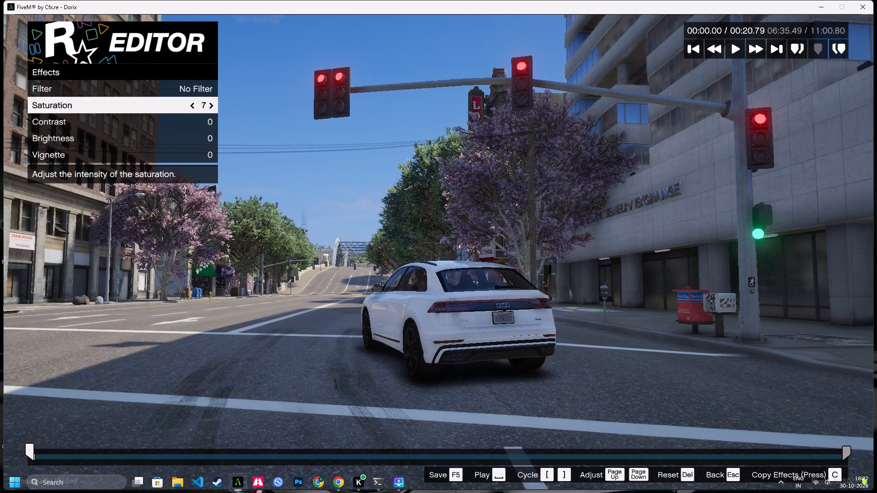
key(Right)
key(Right)
key(Right)
key(Right)
key(Left)
key(Down)
key(Right)
key(Right)
key(BackSpace)
Switch this Audi clip's start-marker depth of field setting to its next mode.
key(Up)
key(Return)
key(Right)
key(BackSpace)
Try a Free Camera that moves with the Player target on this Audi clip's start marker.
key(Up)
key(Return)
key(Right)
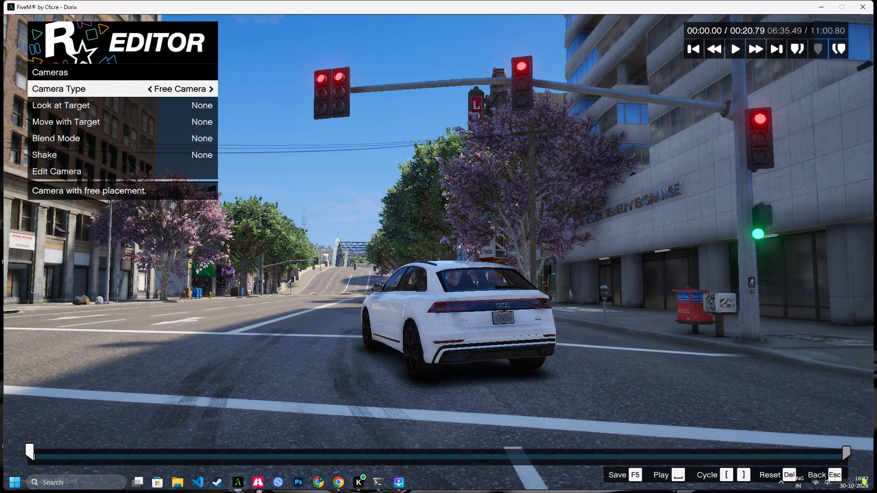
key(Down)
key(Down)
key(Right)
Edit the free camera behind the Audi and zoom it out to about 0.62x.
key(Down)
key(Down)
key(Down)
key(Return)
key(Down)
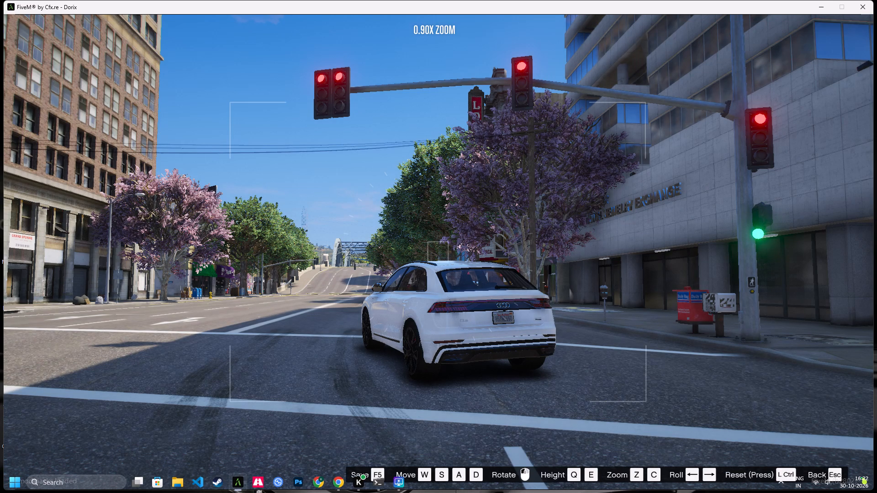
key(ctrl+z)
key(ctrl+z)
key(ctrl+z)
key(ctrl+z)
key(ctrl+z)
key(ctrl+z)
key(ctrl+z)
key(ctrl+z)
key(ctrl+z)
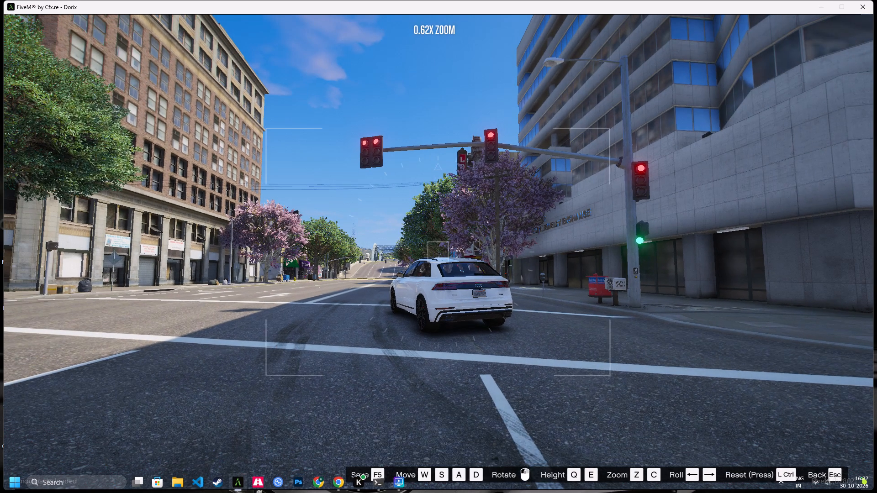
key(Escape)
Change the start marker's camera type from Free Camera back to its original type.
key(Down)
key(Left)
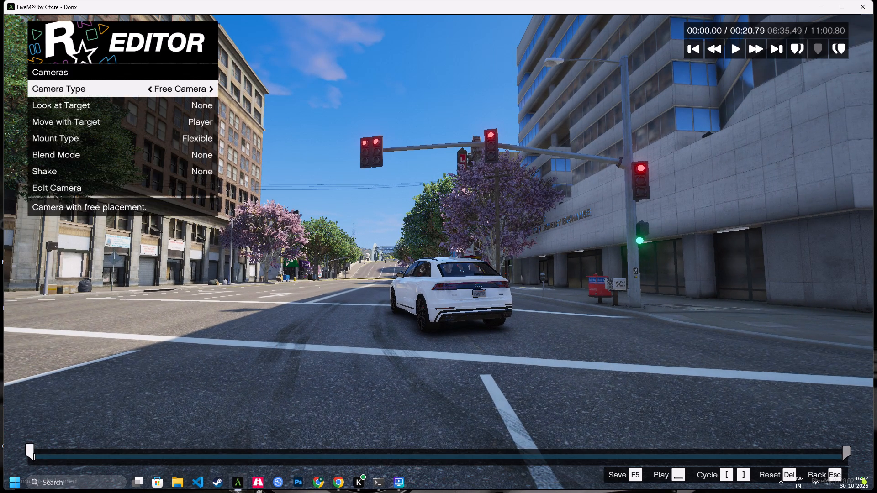
Play back the Audi traffic-light clip and save the project with its changes.
key(space)
key(F5)
key(F5)
key(F5)
key(F5)
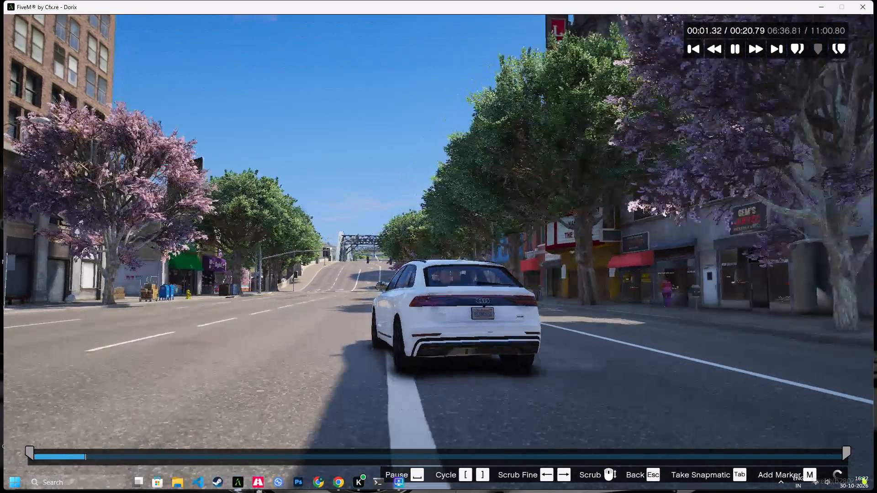
key(F5)
key(F5)
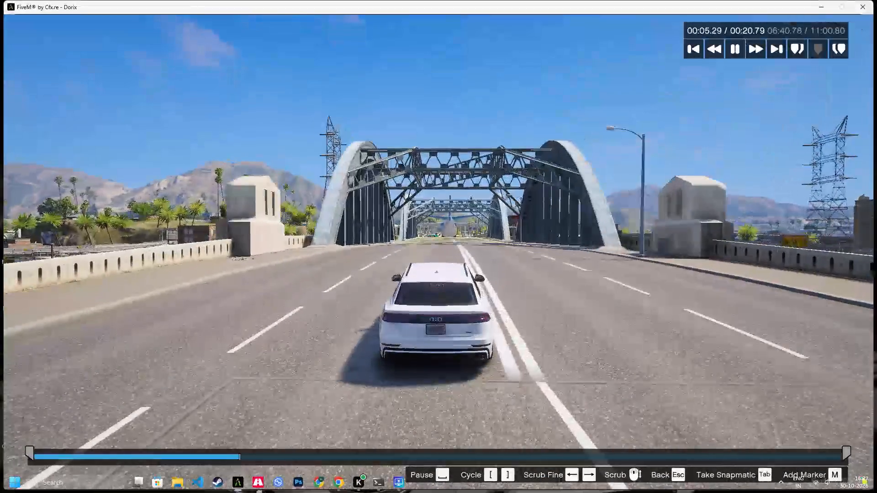
Return to the project timeline and open Oct-30-2026-Clip-0042 with the blue winged sports car for editing.
key(Escape)
key(Return)
key(Right)
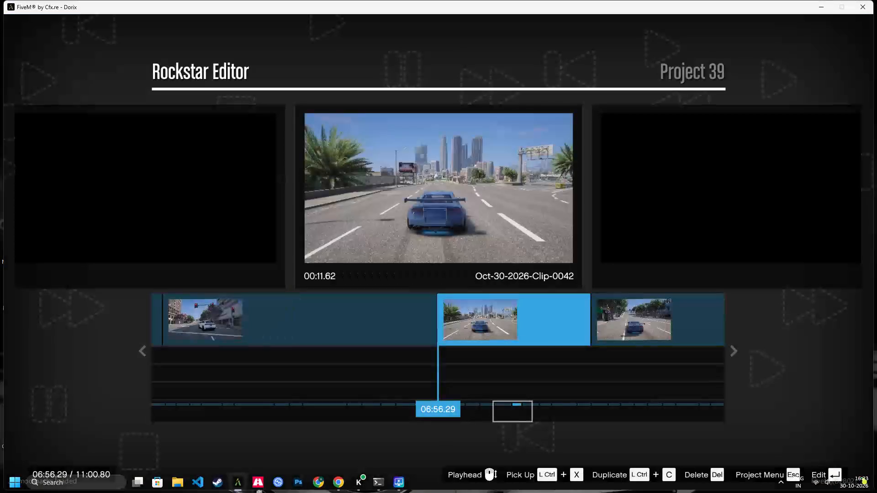
key(Return)
key(Return)
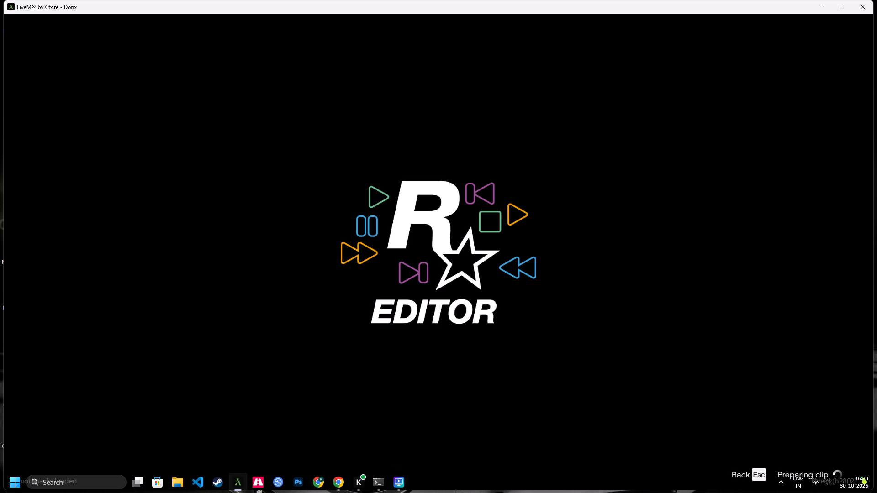
Set saturation to 10 and raise contrast by one level on the blue sports car clip's start marker.
key(Down)
key(Down)
key(Down)
key(Return)
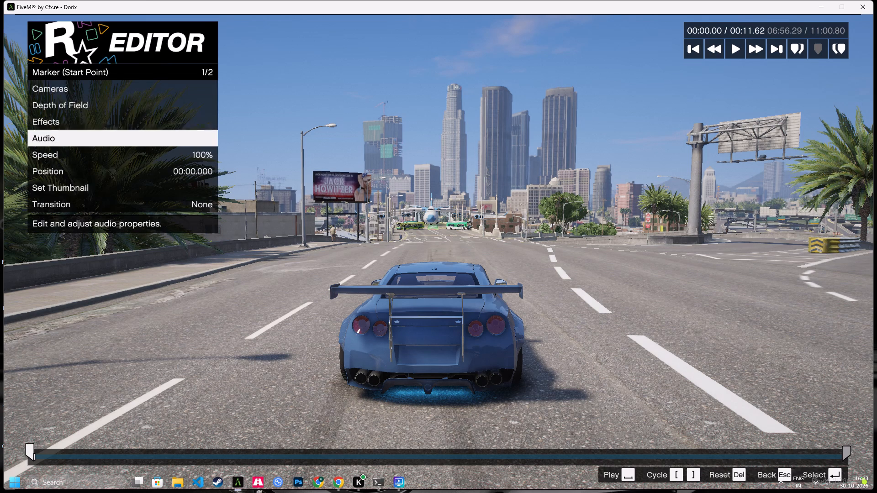
key(BackSpace)
key(Up)
key(Return)
key(Down)
key(Right)
key(Right)
key(Right)
key(Right)
key(Right)
key(Right)
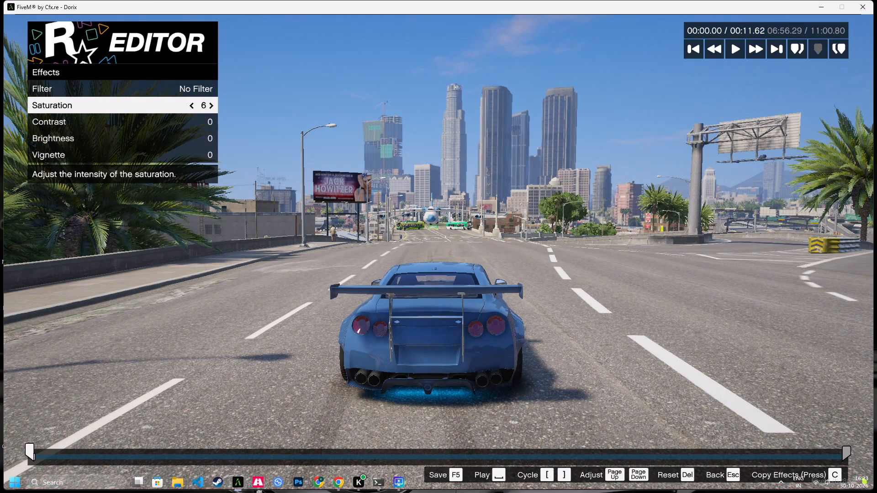
key(Right)
key(Right)
key(Right)
key(Right)
key(Right)
key(Left)
key(Down)
key(Right)
key(BackSpace)
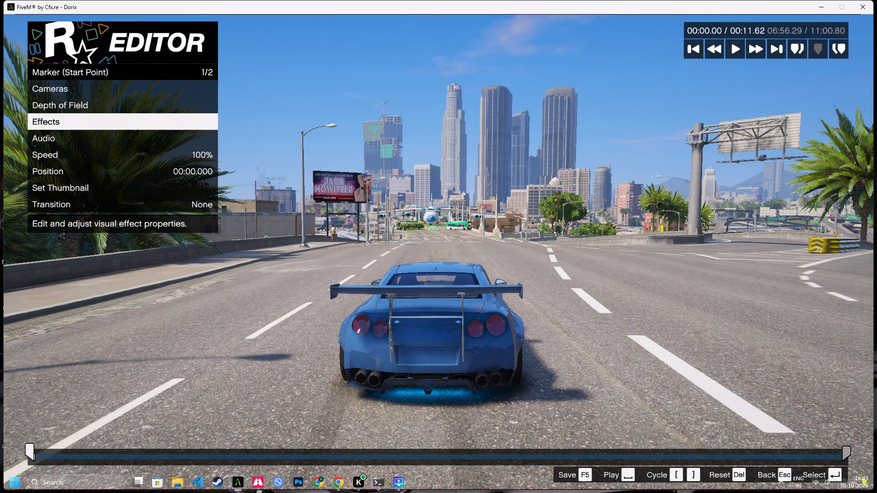
Switch the blue sports car clip's start-marker depth of field setting to its next mode.
key(Up)
key(Return)
key(Right)
key(BackSpace)
Set the blue sports car clip's start marker to a Free Camera that moves with the Player target.
key(Up)
key(Return)
key(Right)
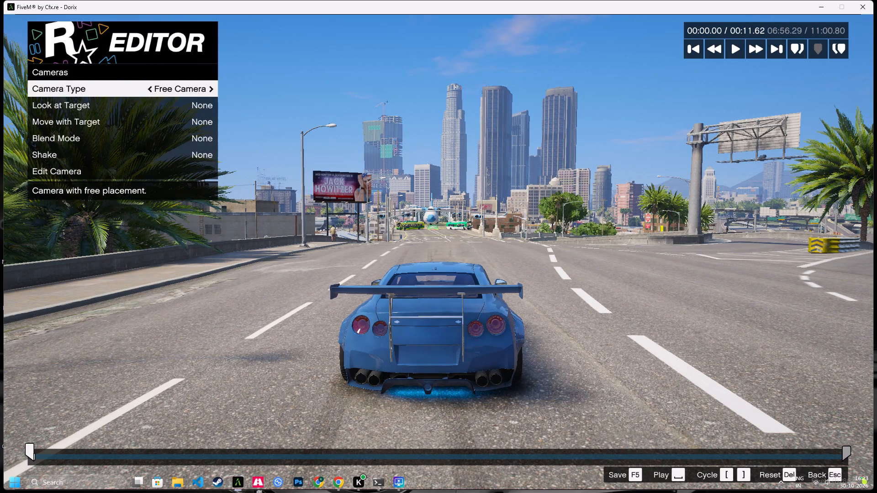
key(Down)
key(Down)
key(Right)
Edit the free camera behind the blue sports car and zoom it out for a wider view.
key(Down)
key(Down)
key(Down)
key(Down)
key(Return)
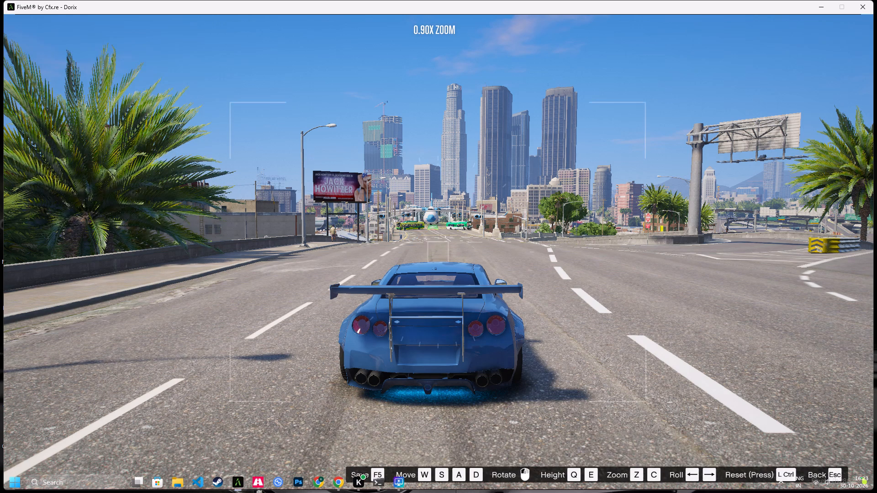
key(ctrl+z)
key(ctrl+x)
key(Escape)
Save the project with the blue sports car clip's changes.
key(F5)
key(F5)
key(F5)
key(F5)
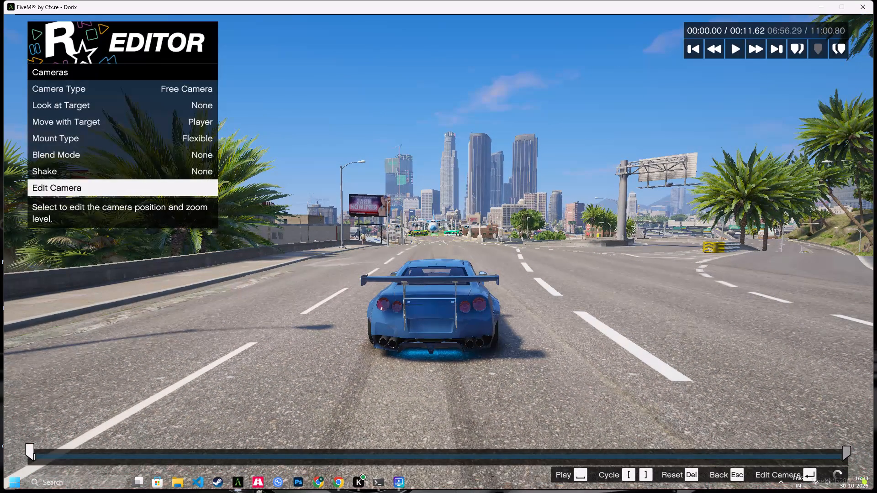
Briefly play the blue sports car clip, save the project and return to the timeline.
key(Escape)
key(Escape)
key(Escape)
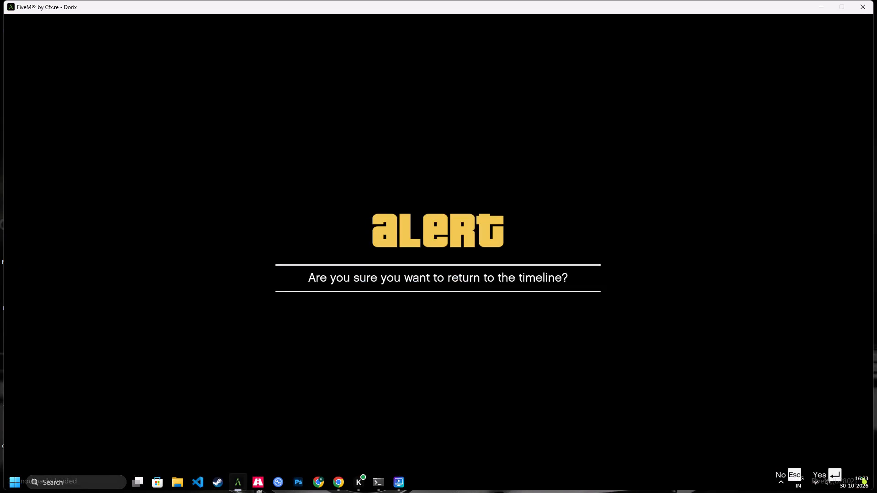
key(Escape)
key(F5)
key(F5)
key(space)
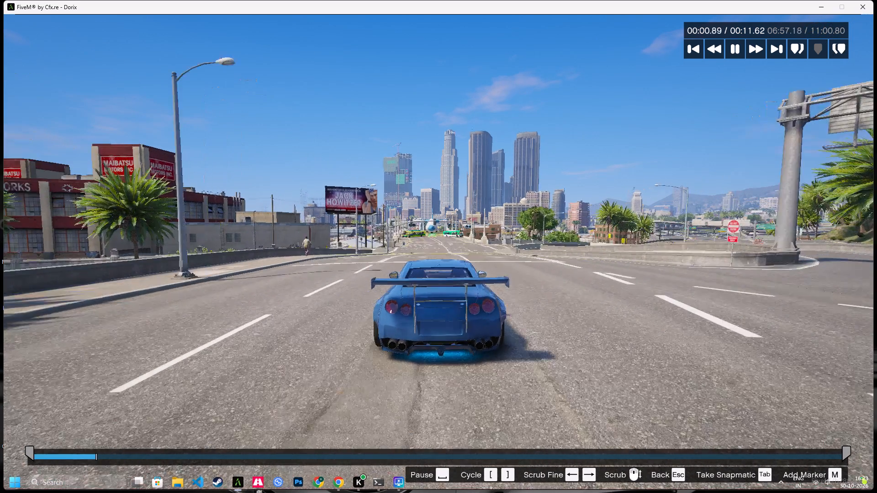
key(F5)
key(F5)
key(F5)
key(Escape)
key(Return)
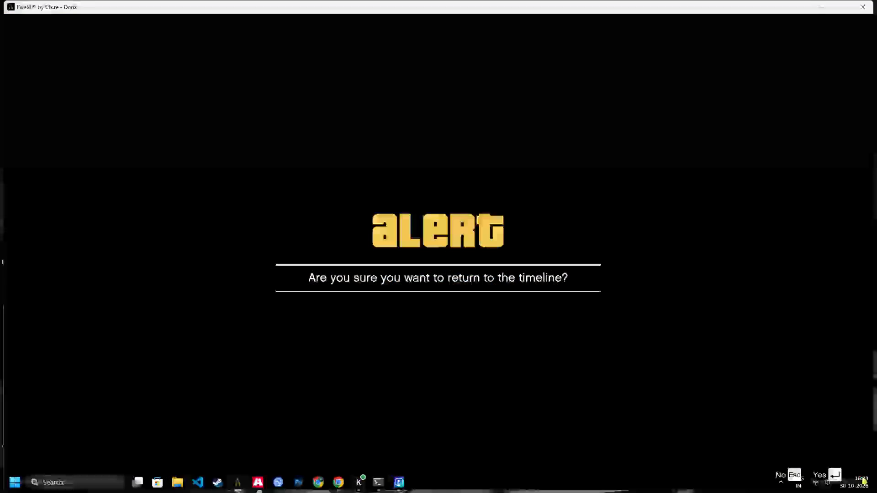
Open the next clip, with the blue car heading toward the bridge, and set its start marker's saturation to 10 and contrast to 1.
key(Right)
key(Return)
key(Return)
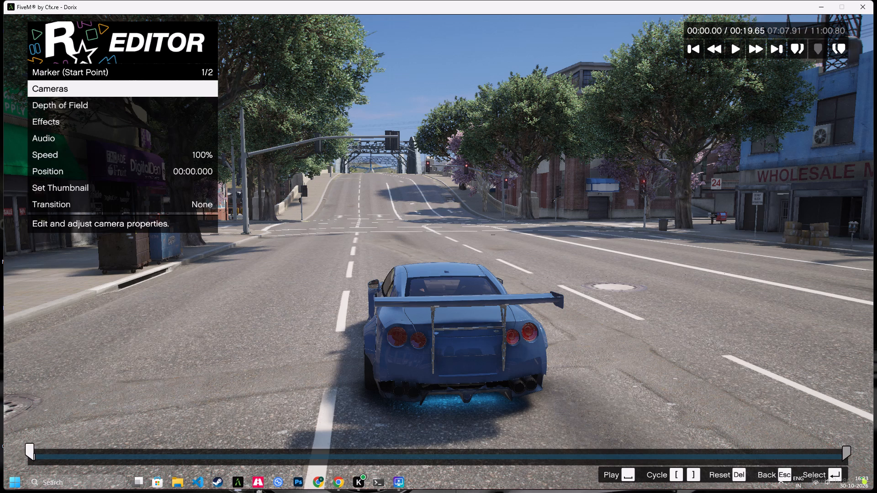
key(Down)
key(Down)
key(Return)
key(Down)
key(Right)
key(Right)
key(Right)
key(Right)
key(Right)
key(Right)
key(Right)
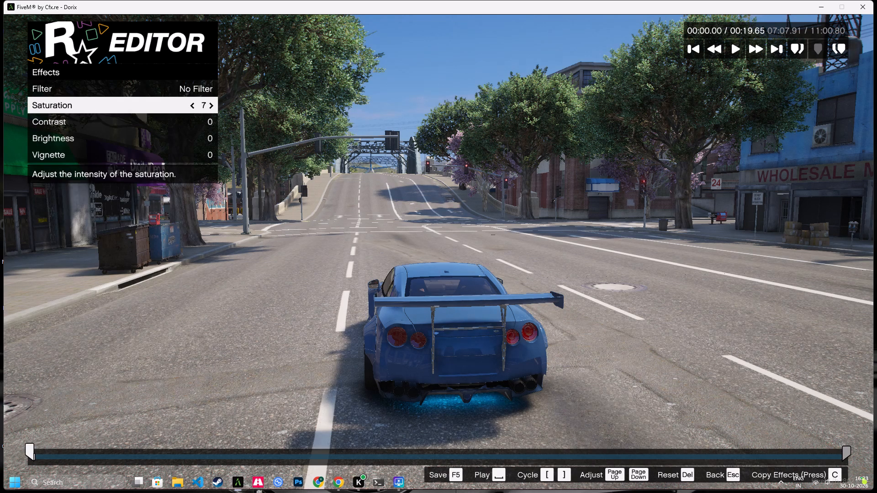
key(Right)
key(Right)
key(Right)
key(Down)
key(Right)
key(BackSpace)
Set the bridge clip's start-marker depth of field focus to Custom.
key(Up)
key(Return)
key(Right)
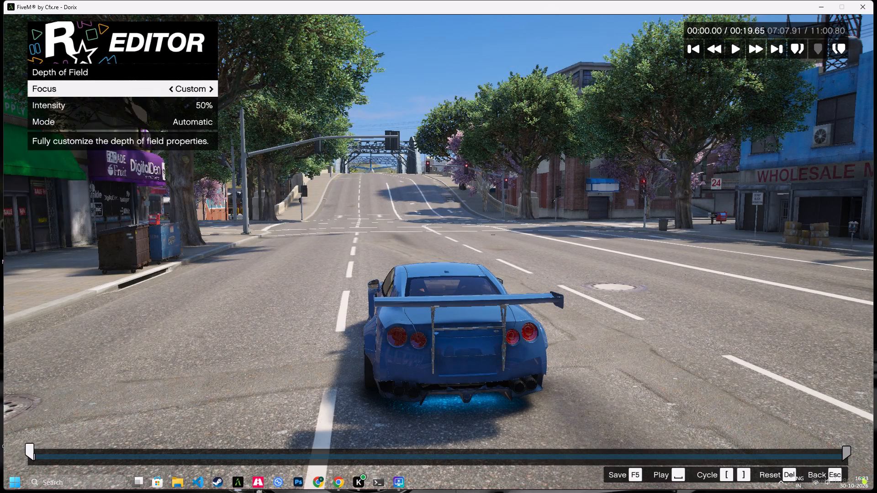
key(BackSpace)
Set the bridge clip's start marker to a Free Camera that moves with the Player target.
key(Up)
key(Return)
key(Right)
key(Down)
key(Down)
key(Right)
Edit the bridge clip's free camera, zooming out to 0.61x and repositioning it to centre the blue car.
key(Down)
key(Down)
key(Down)
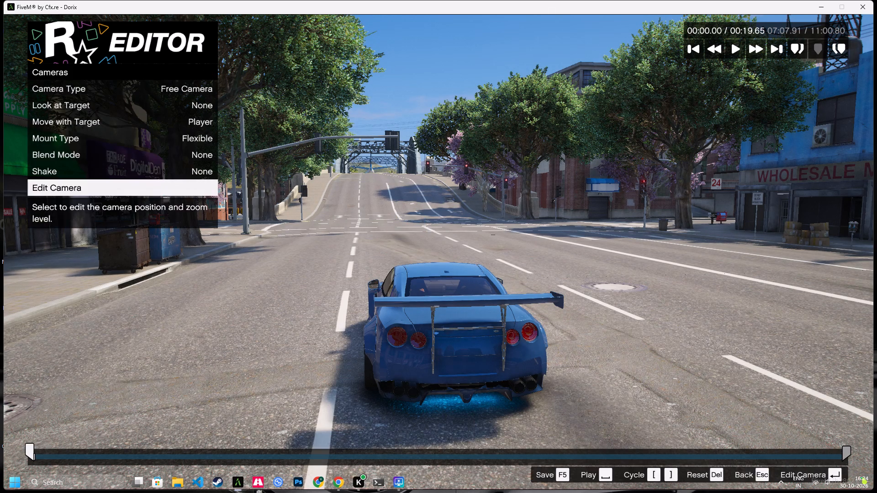
key(Return)
key(ctrl+z)
key(ctrl+z)
key(ctrl+z)
key(ctrl+z)
key(ctrl+z)
key(ctrl+z)
key(ctrl+z)
key(ctrl+z)
ctrl+drag(777, 289, 769, 288)
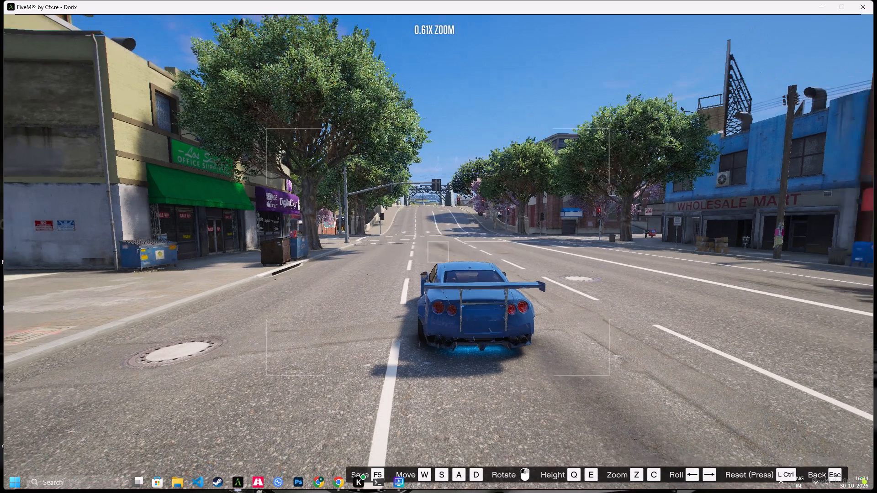
ctrl+drag(769, 288, 766, 289)
text(fddww)
text(aa)
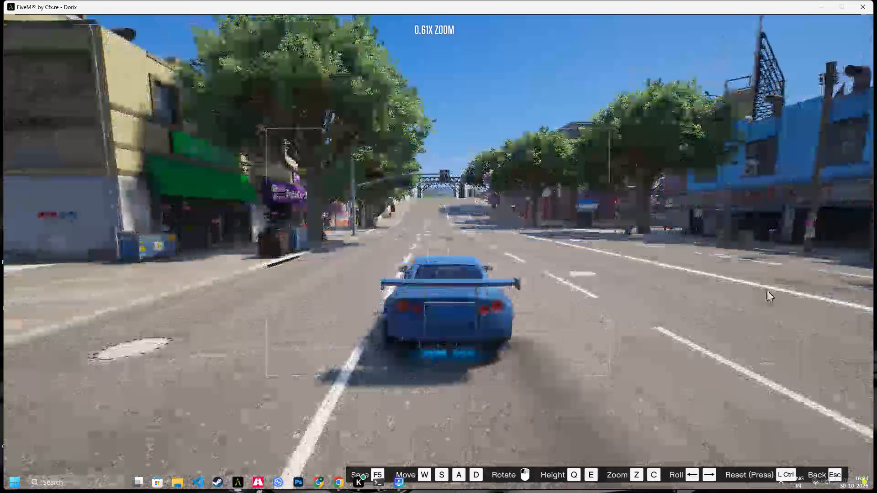
key(Escape)
Play the bridge clip and add a marker at 00:01.99.
key(space)
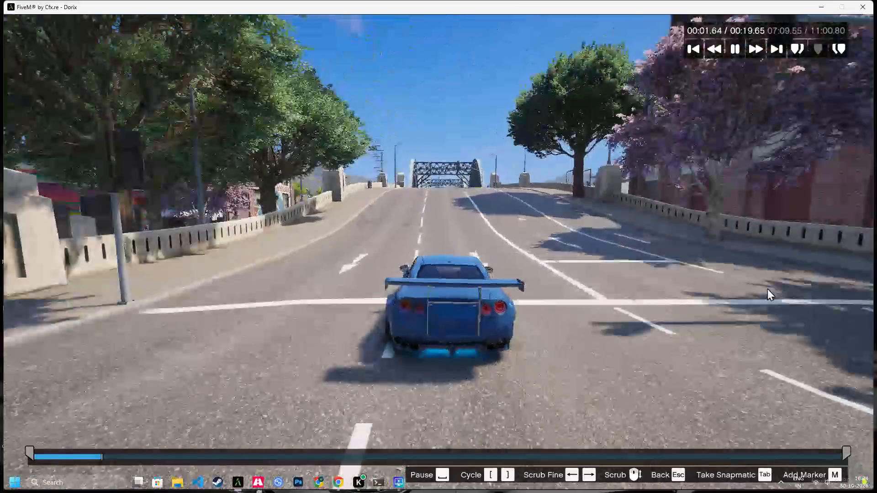
text(mm)
Save the project with the bridge clip's changes and return to the timeline.
key(F5)
key(F5)
key(F5)
key(Escape)
key(space)
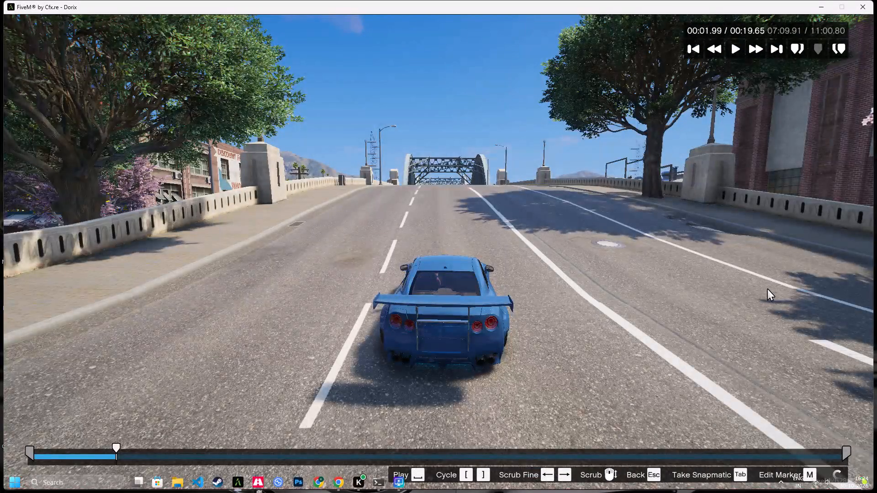
key(F5)
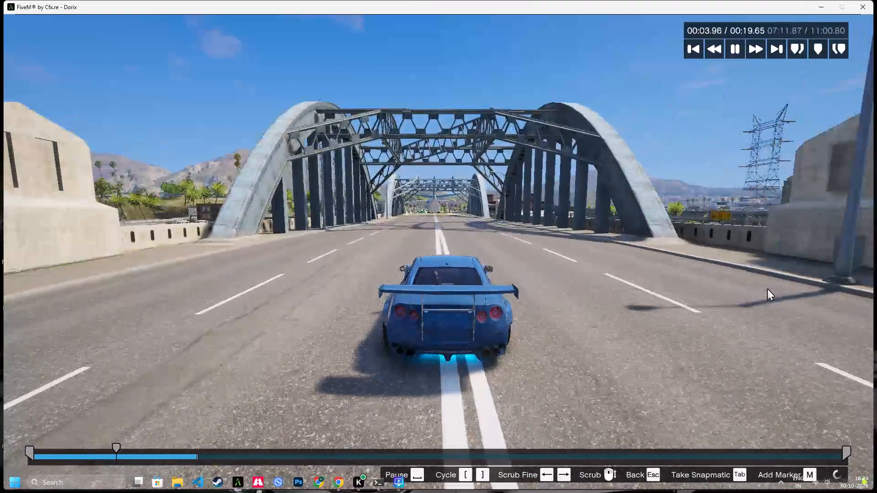
key(F5)
key(F5)
key(Escape)
key(Return)
Open Oct-30-2026-Clip-0044 with the black SUV and set its start marker's saturation to 10 and contrast to 2.
key(Right)
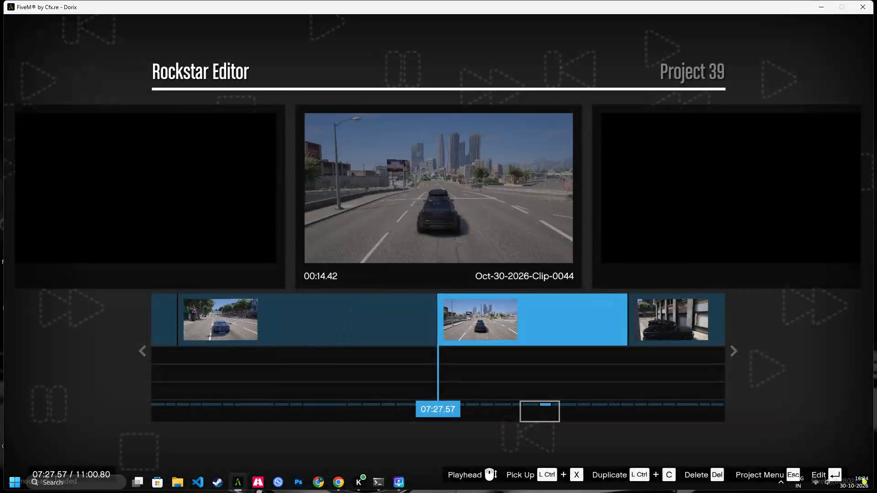
key(Return)
key(Return)
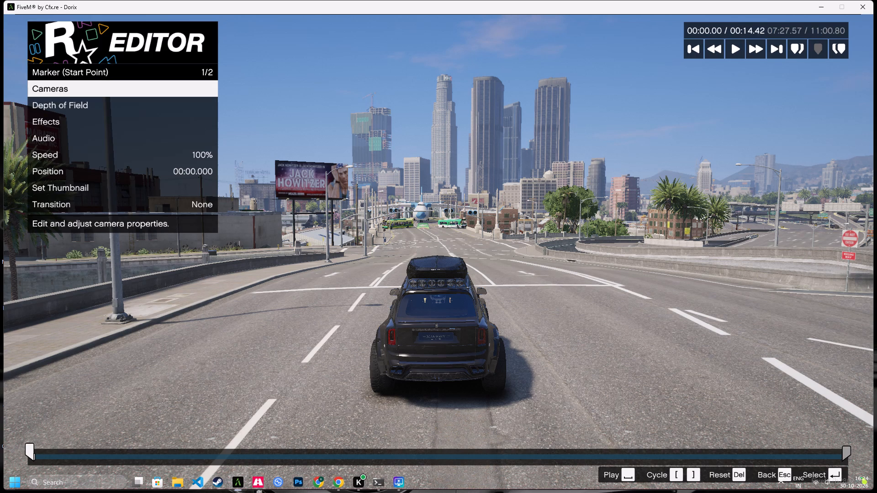
key(Down)
key(Down)
key(Return)
key(Down)
key(Right)
key(Right)
key(Right)
key(Right)
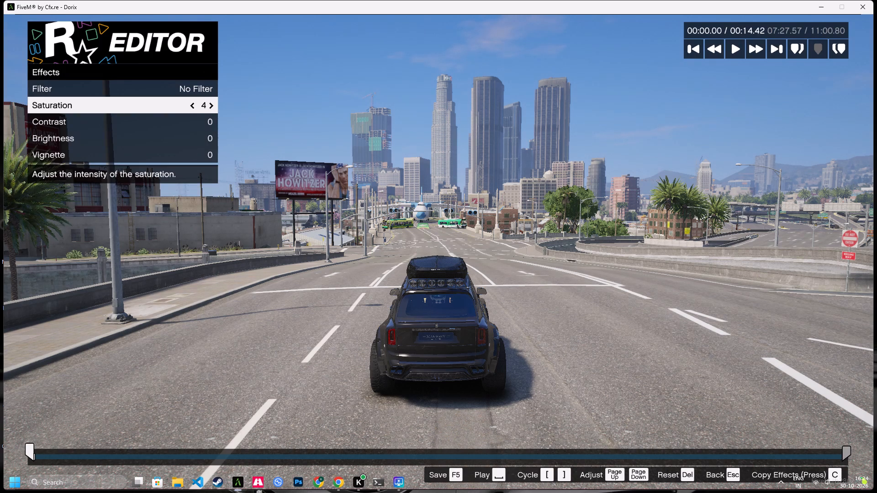
key(Right)
key(Right)
key(Right)
key(Right)
key(Right)
key(Right)
key(Down)
key(Right)
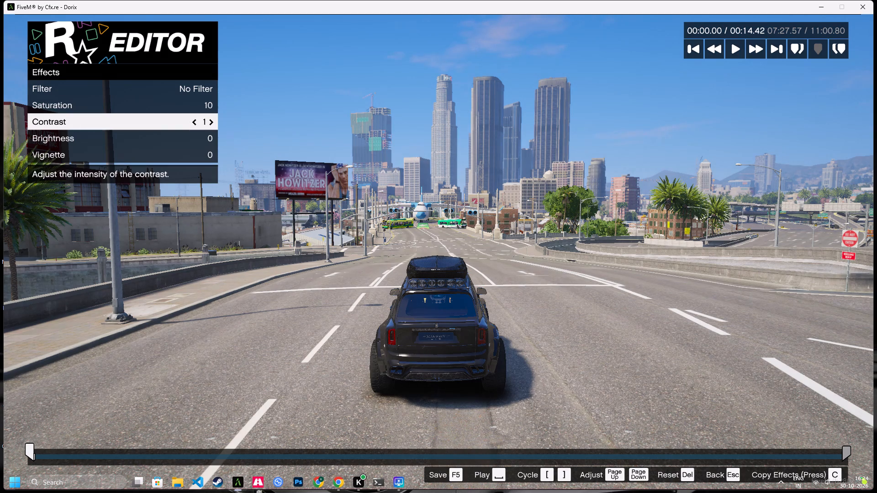
key(Right)
key(BackSpace)
Set Clip-0044's start-marker depth of field focus to Custom.
key(Up)
key(Return)
key(Right)
key(BackSpace)
Set Clip-0044's start marker to a Free Camera that moves with the Player target.
key(Up)
key(Return)
key(Right)
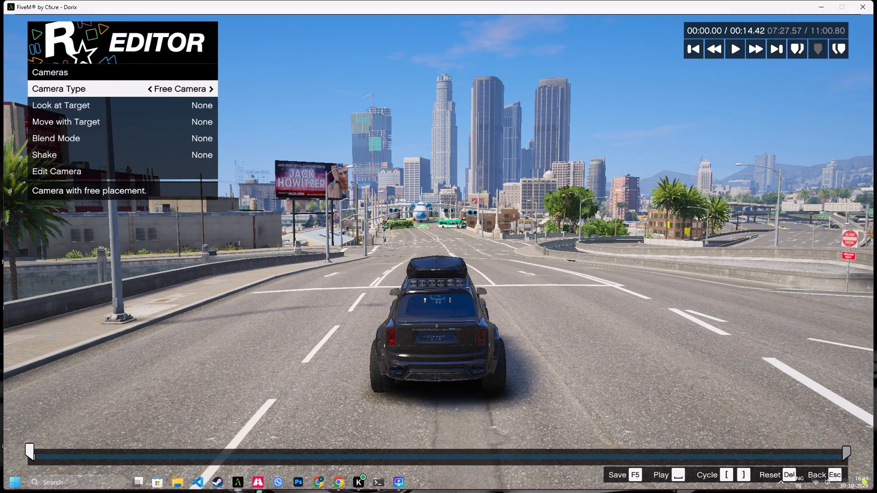
key(Down)
key(Down)
key(Right)
Edit the free camera behind the black SUV and zoom it out for a wider view.
key(Down)
key(Down)
key(Down)
key(Down)
key(Return)
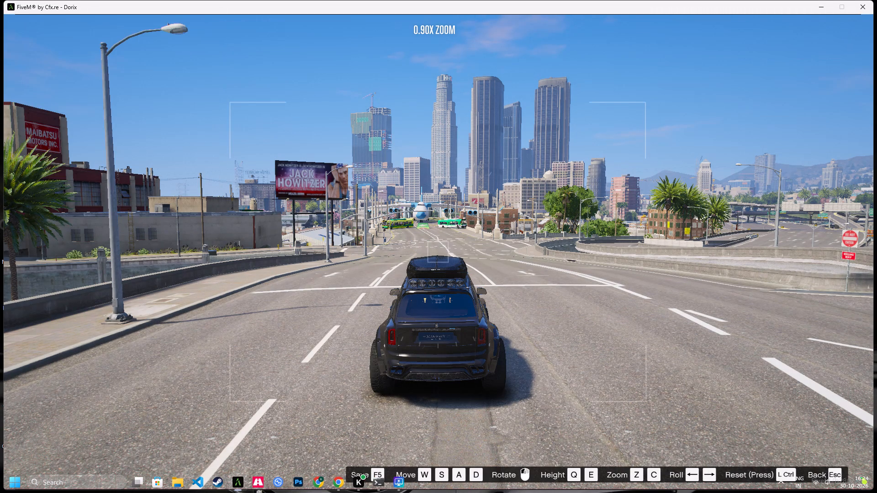
key(ctrl+z)
key(ctrl+z)
key(ctrl+z)
key(ctrl+z)
key(Escape)
Play Clip-0044 to check the camera, save the project and return to the timeline.
key(space)
key(F5)
key(F5)
key(F5)
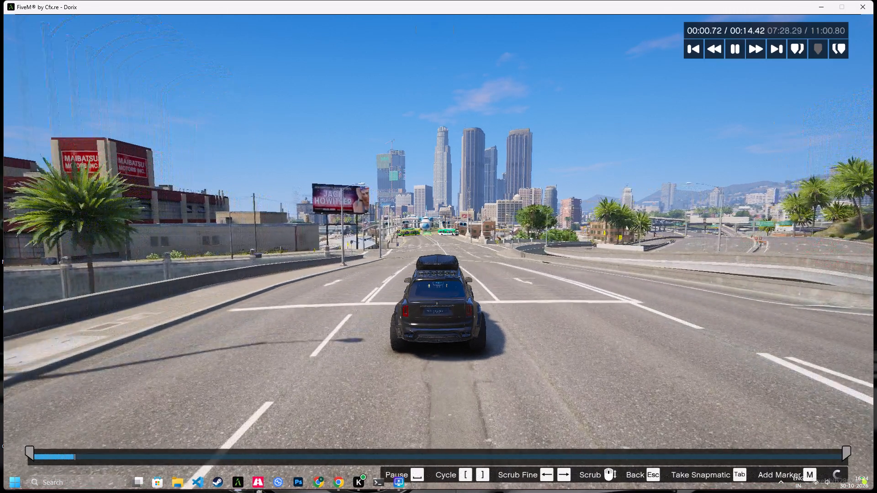
key(F5)
key(F5)
key(F5)
key(F5)
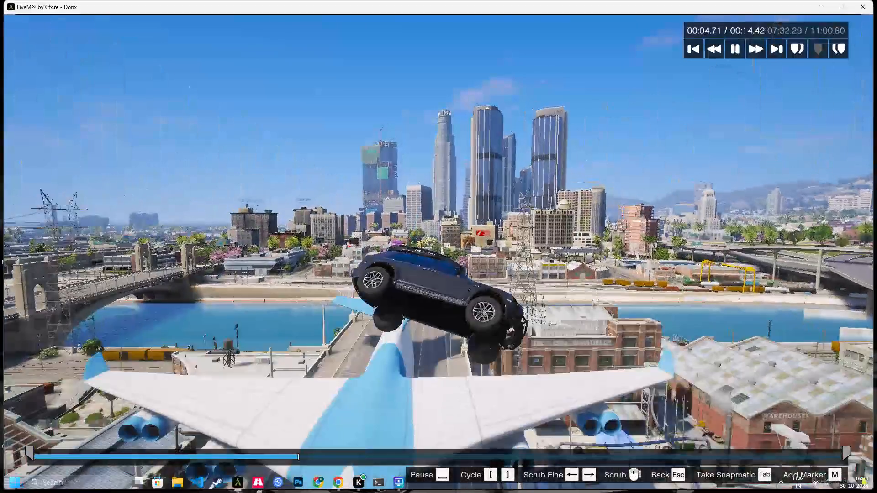
key(Escape)
key(Return)
Open the next clip, with the black SUV beside the shuttered building, and set its start marker's saturation to 10 and contrast to 2.
key(Right)
key(Return)
key(Return)
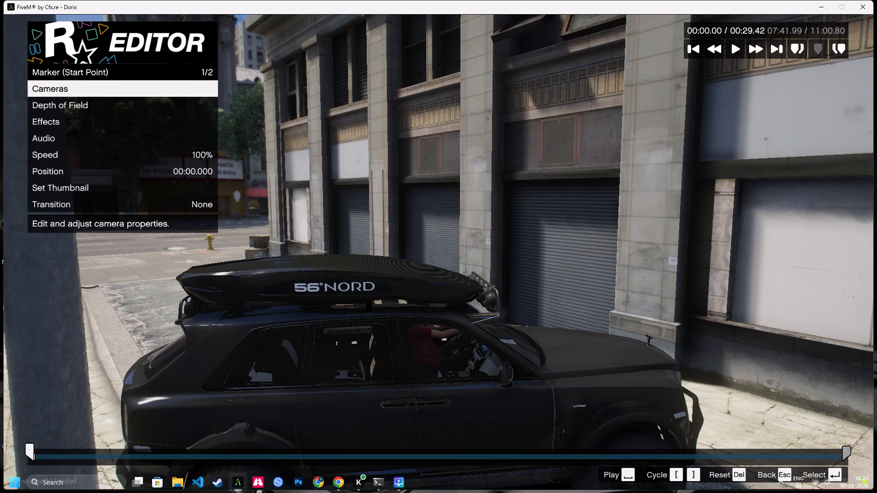
key(Down)
key(Down)
key(Return)
key(Down)
key(Right)
key(Right)
key(Right)
key(Right)
key(Right)
key(Right)
key(Right)
key(Right)
key(Right)
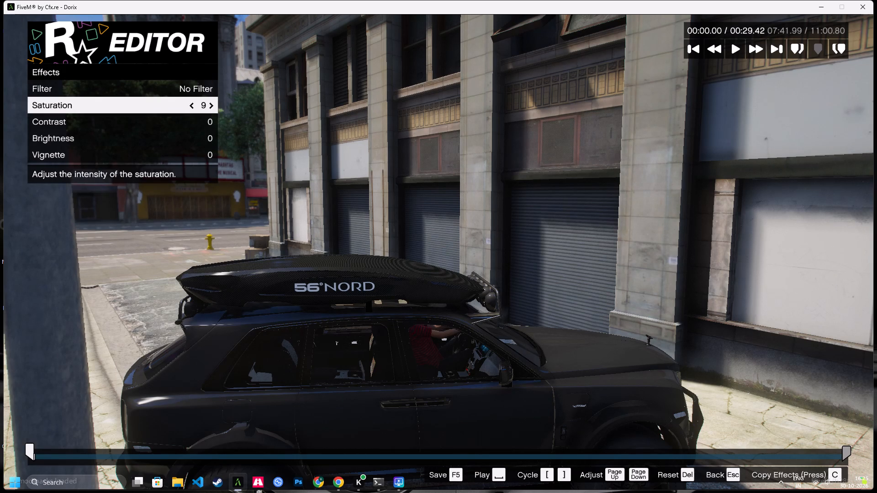
key(Right)
key(Right)
key(Left)
key(Down)
key(Right)
key(Right)
key(BackSpace)
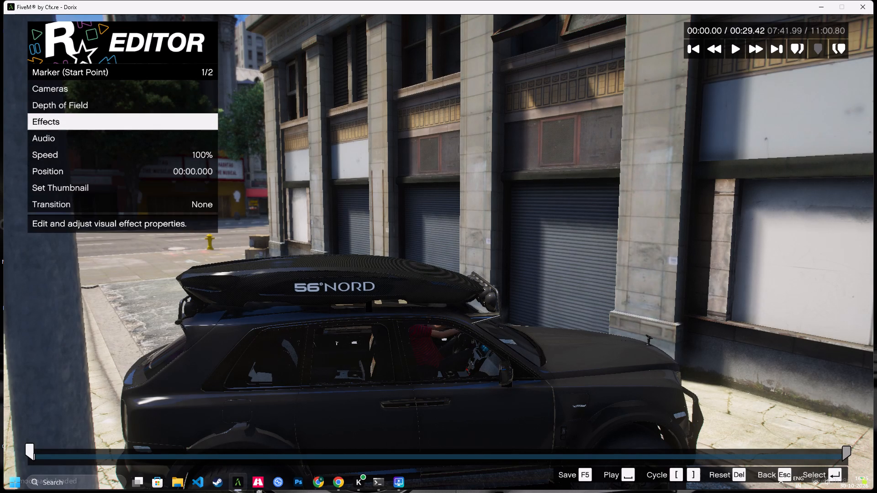
Set the shuttered-building clip's start-marker depth of field focus to Custom.
key(Up)
key(Return)
key(Right)
key(BackSpace)
Save the project with the shuttered-building clip's changes, keeping its existing camera, and return to the timeline.
key(Up)
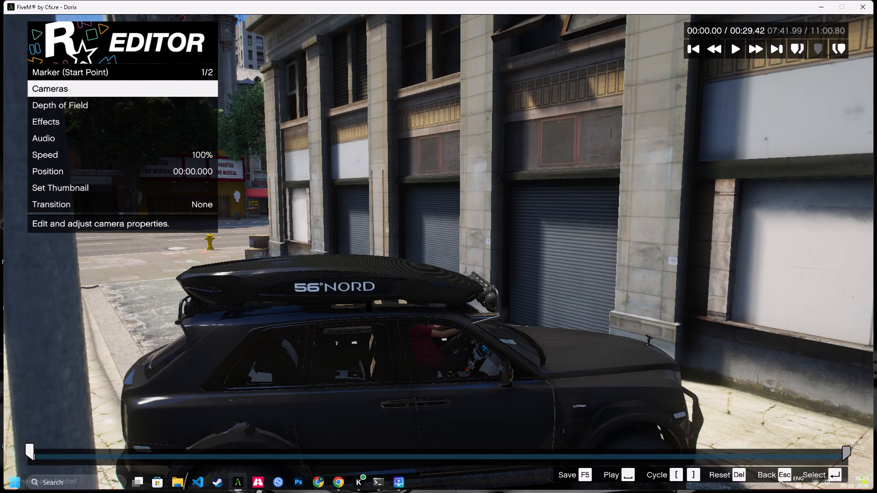
key(F5)
key(F5)
key(F5)
key(Escape)
key(Escape)
key(Return)
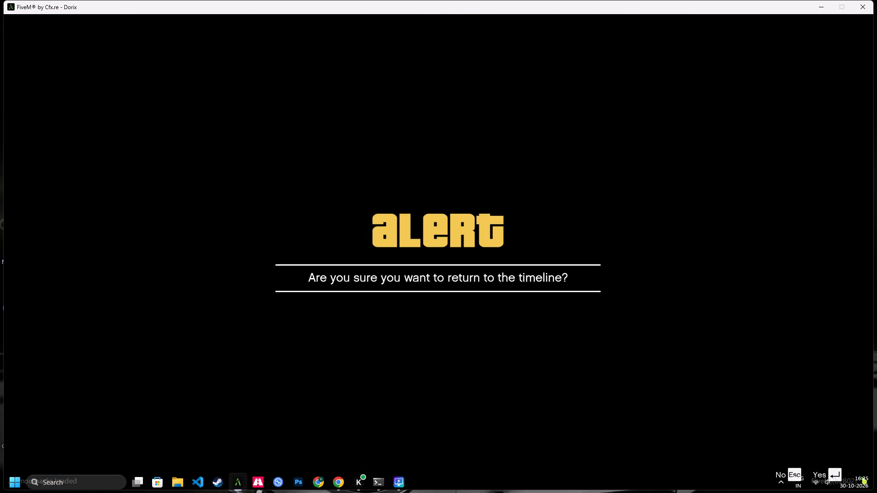
Open Oct-30-2026-Clip-0046 and set its start marker's saturation to 10 and contrast to 2.
key(Right)
key(Return)
key(Return)
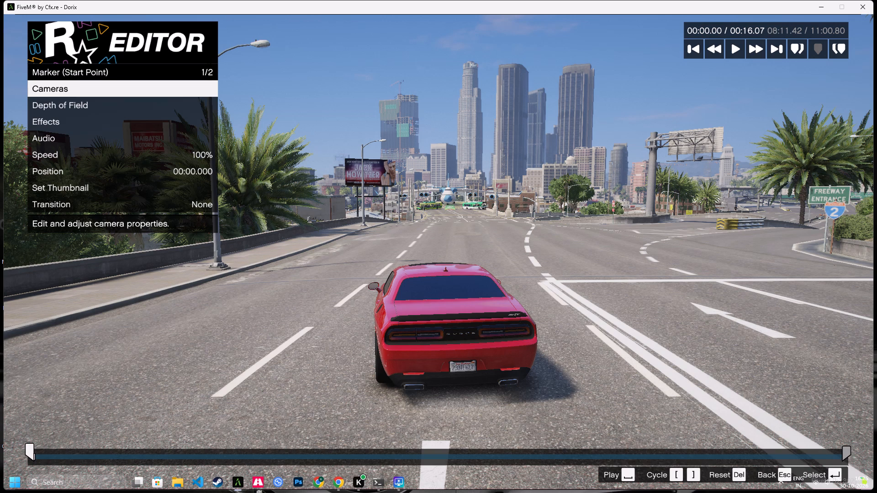
key(Down)
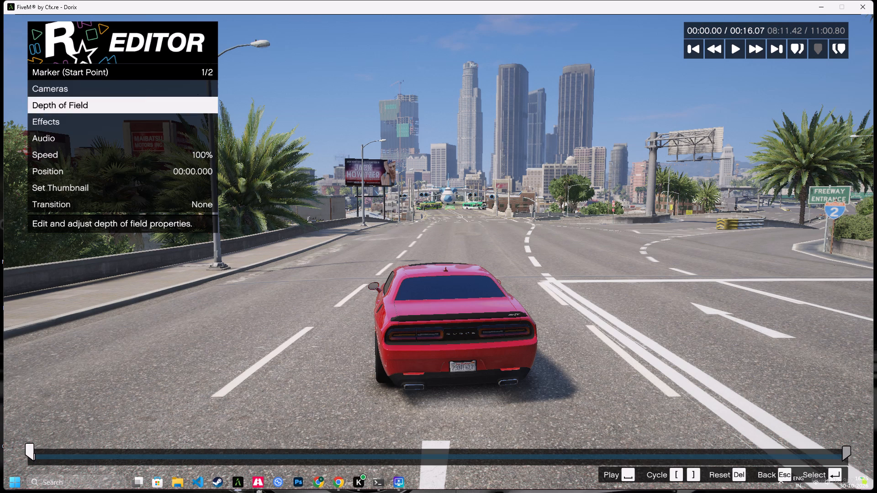
key(Down)
key(Return)
key(Down)
key(Right)
key(Right)
key(Right)
key(Right)
key(Right)
key(Right)
key(Right)
key(Right)
key(Right)
key(Right)
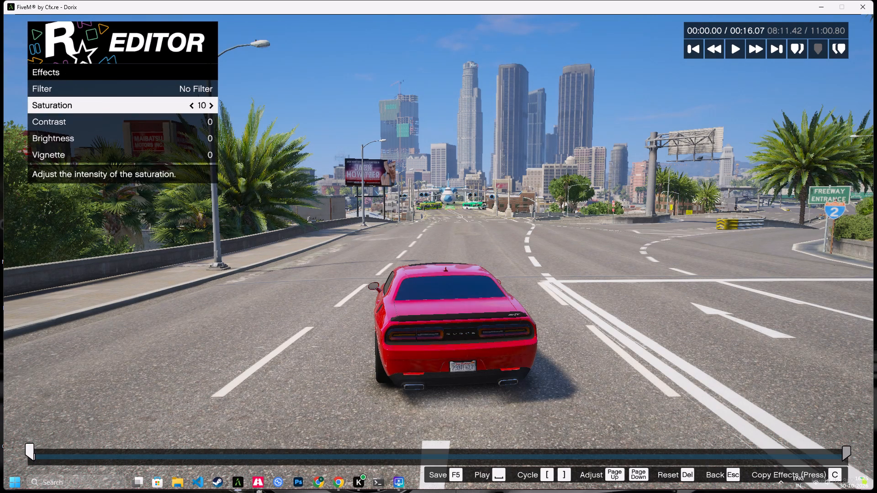
key(Right)
key(Left)
key(Down)
key(Right)
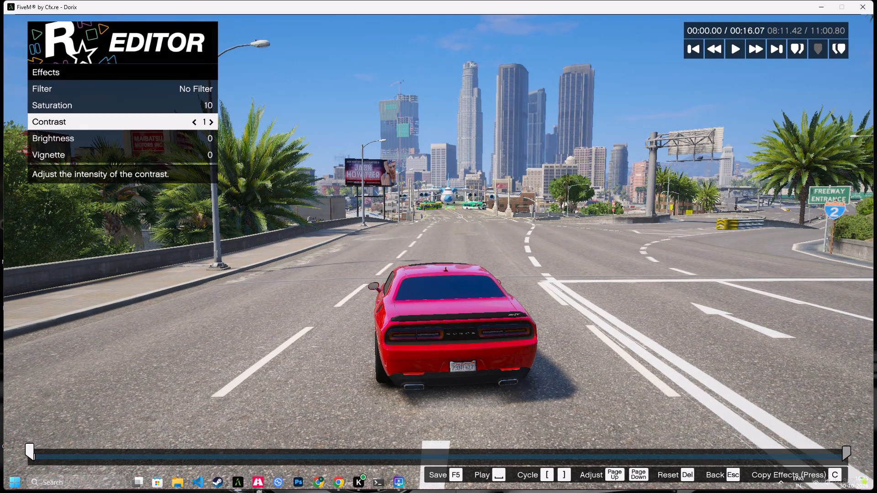
key(Right)
key(BackSpace)
Give Clip-0046's start marker a free camera that moves with the player, and zoom the camera view out.
key(Up)
key(Up)
key(Return)
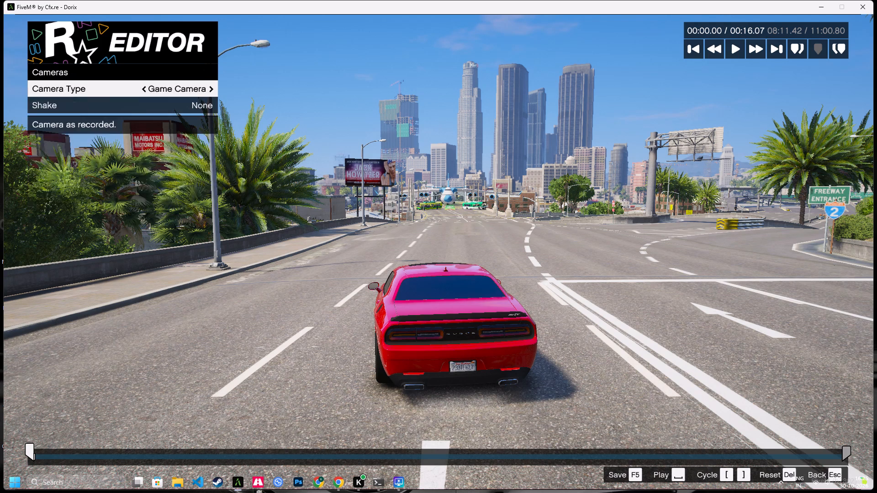
key(Right)
key(Down)
key(Down)
key(Right)
key(Down)
key(Down)
key(Down)
key(Down)
key(Return)
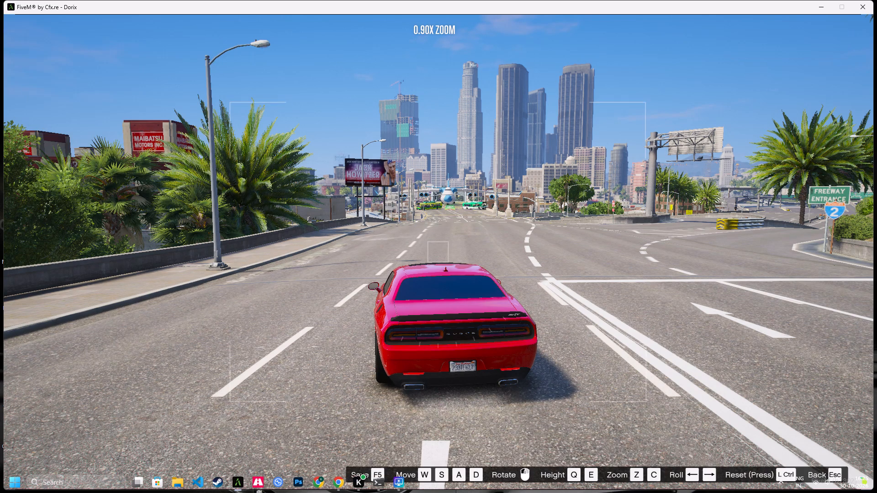
key(ctrl+z)
key(ctrl+z)
key(ctrl+z)
key(ctrl+z)
key(Escape)
Play Clip-0046 to check the camera, save the project and return to the timeline.
text(v)
key(space)
key(F5)
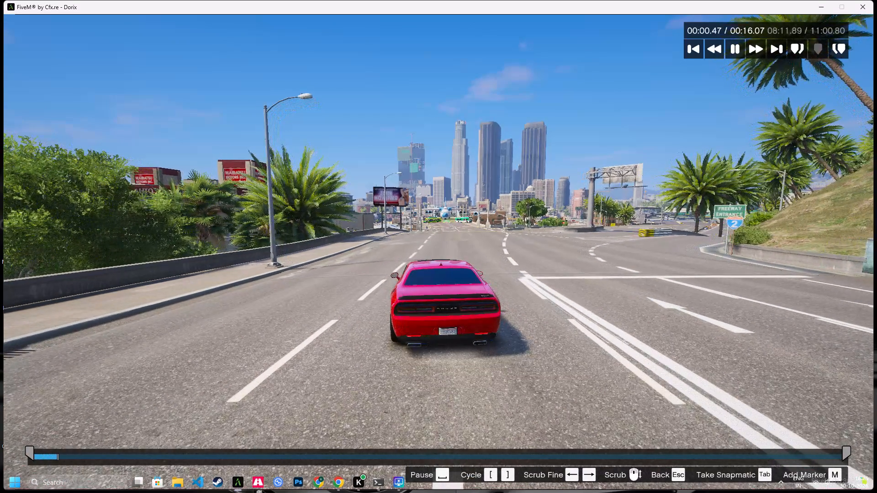
key(F5)
key(F5)
key(F5)
key(F5)
key(Escape)
key(Return)
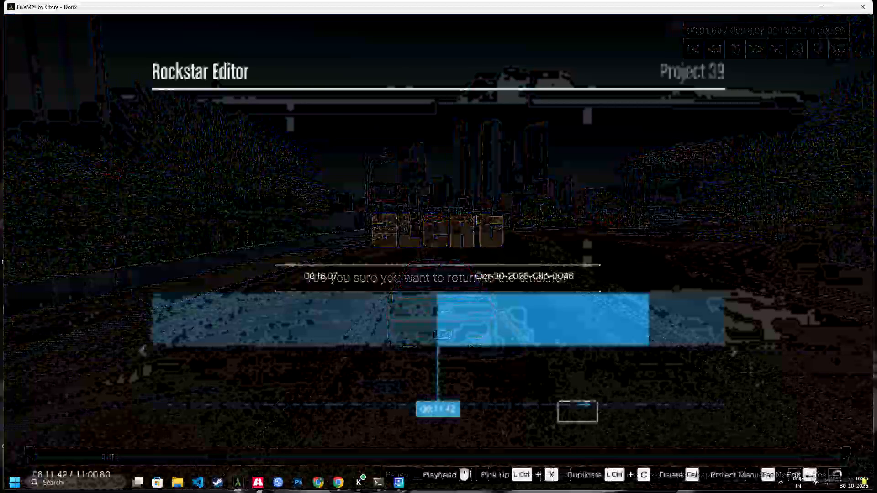
Open the next clip, with the red car side-on at the intersection, and set its start marker's saturation to 9 and contrast to 1.
key(Right)
key(Return)
key(Return)
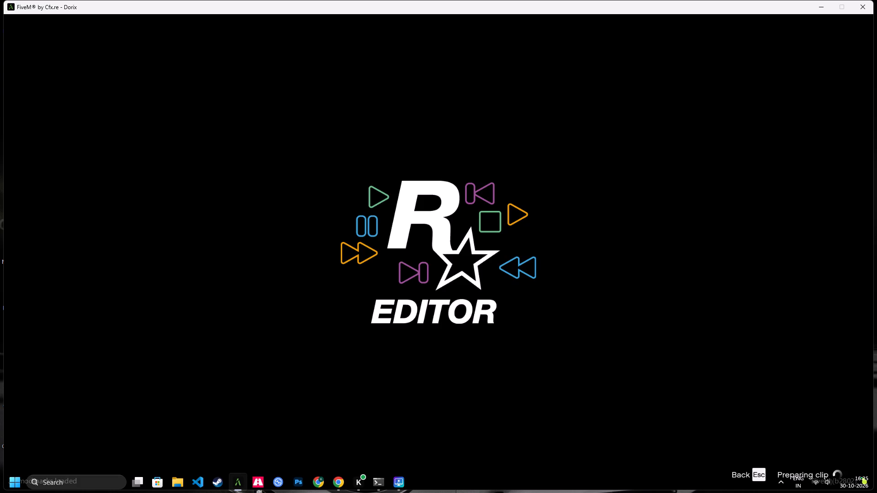
key(Down)
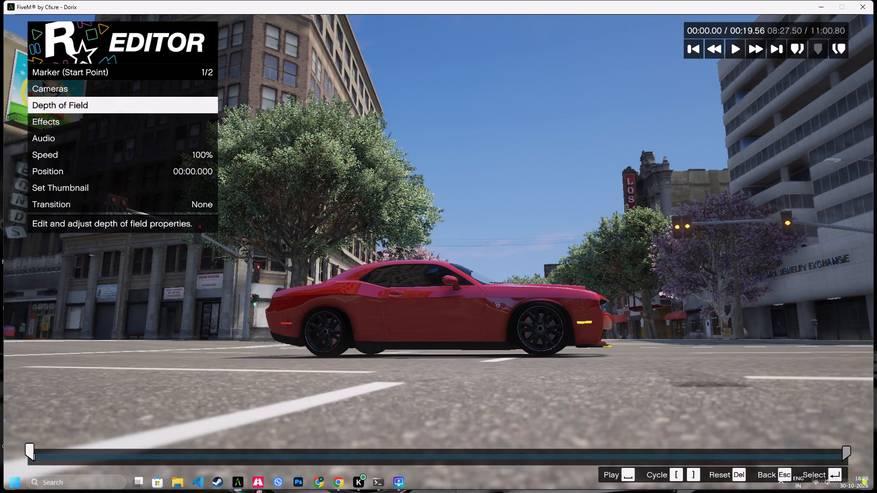
key(Down)
key(Down)
key(Return)
key(Up)
key(BackSpace)
key(Up)
key(Return)
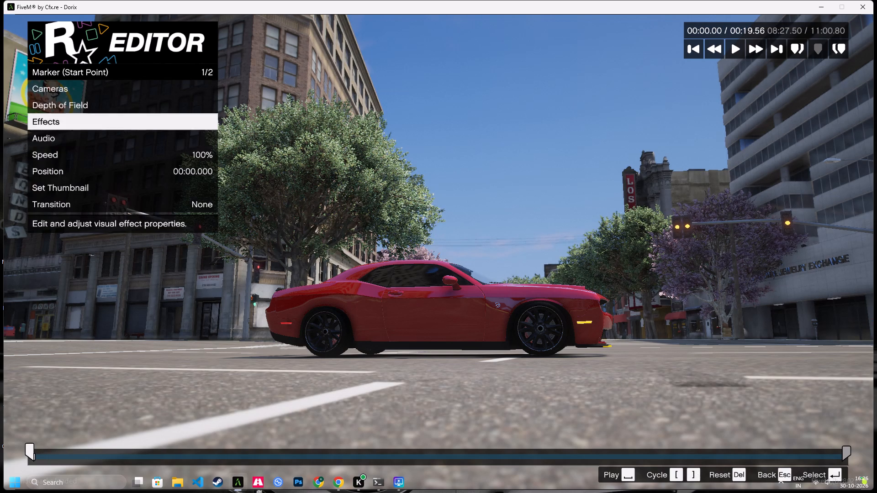
key(Down)
key(Right)
key(Right)
key(Right)
key(Right)
key(Right)
key(Right)
key(Right)
key(Right)
key(Right)
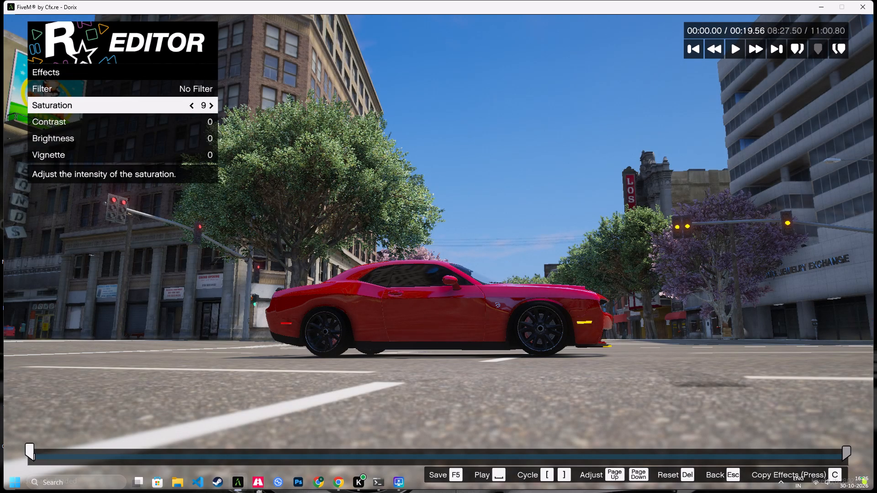
key(Right)
key(Left)
key(Down)
key(Right)
key(BackSpace)
Set the red-car intersection clip's start-marker depth of field focus to Custom.
key(Up)
key(Return)
key(Right)
key(BackSpace)
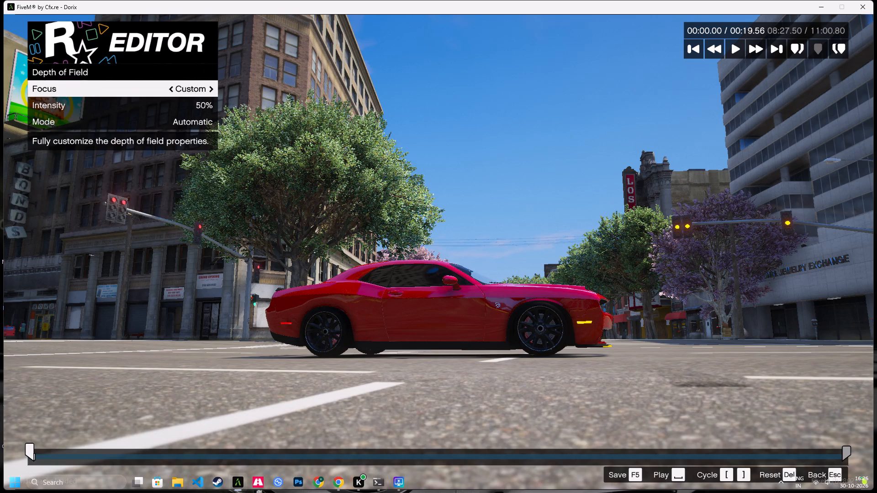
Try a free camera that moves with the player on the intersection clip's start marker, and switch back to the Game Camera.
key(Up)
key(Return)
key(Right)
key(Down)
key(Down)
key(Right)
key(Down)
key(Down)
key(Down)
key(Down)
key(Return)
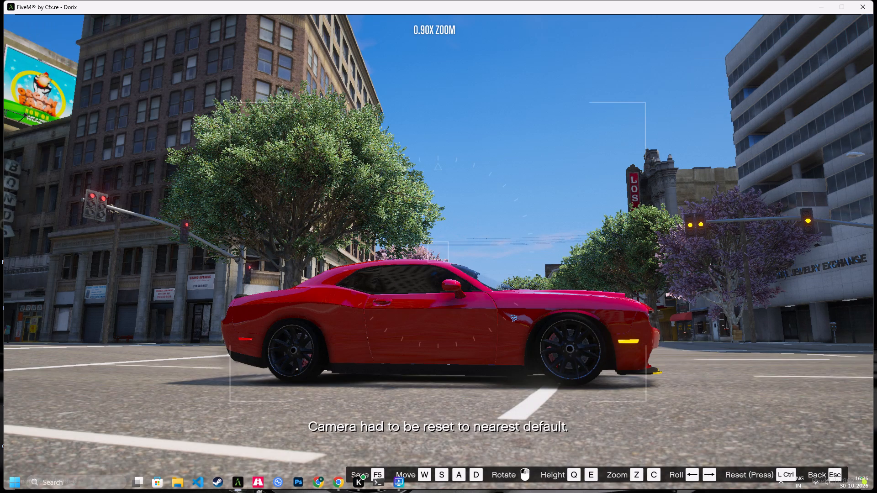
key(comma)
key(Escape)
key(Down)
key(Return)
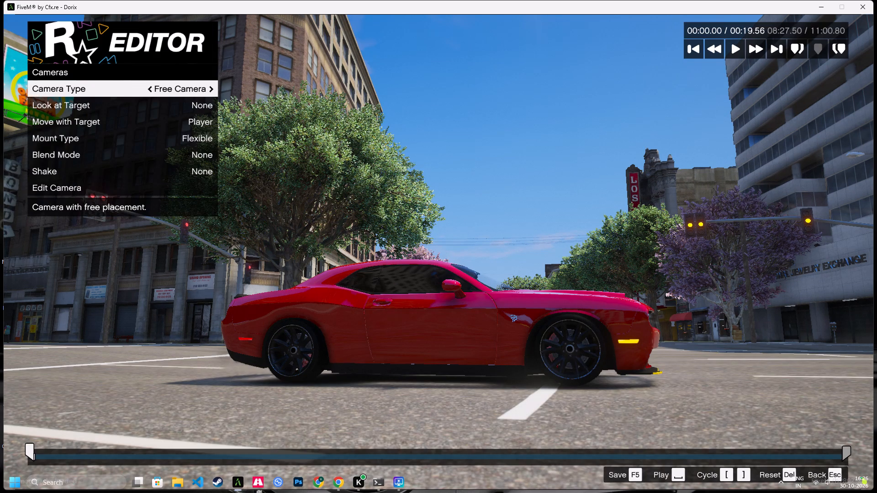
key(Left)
Save the project with the intersection clip's changes and return to the timeline.
key(F5)
key(F5)
key(F5)
key(Escape)
key(Escape)
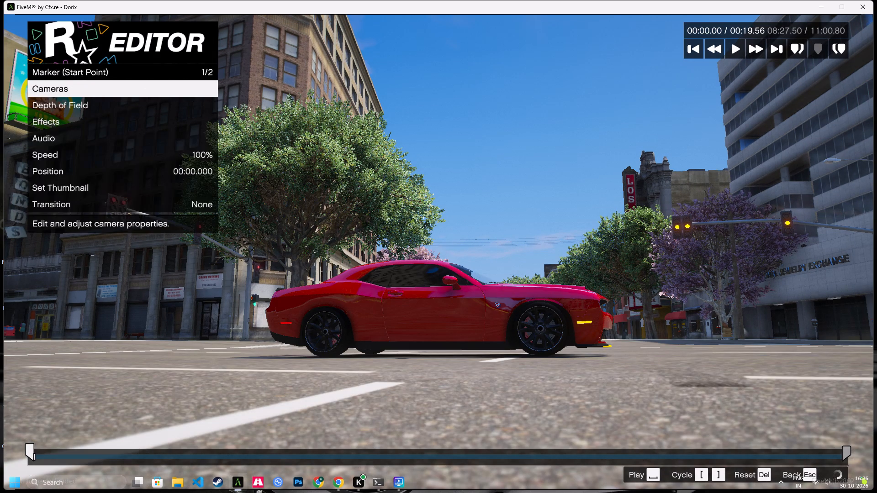
key(Escape)
key(Return)
Open Oct-30-2026-Clip-0048 and set its start marker's saturation to 10 and contrast to 1.
key(Right)
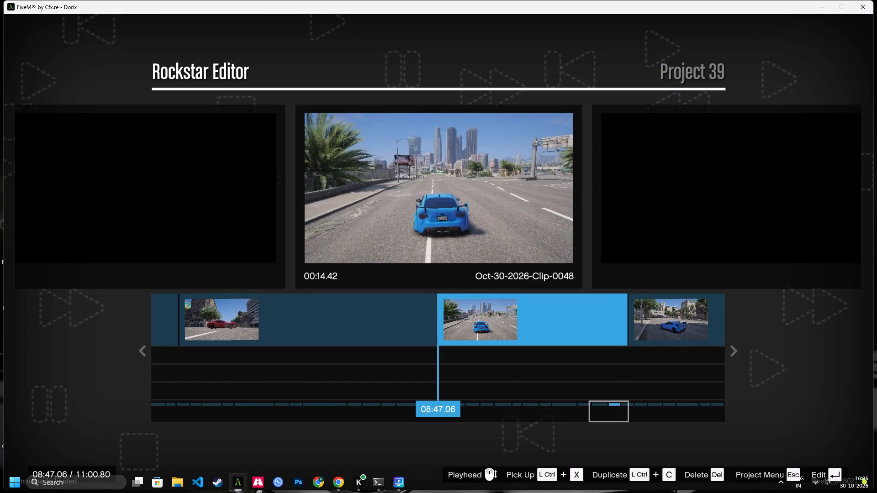
key(Return)
key(Return)
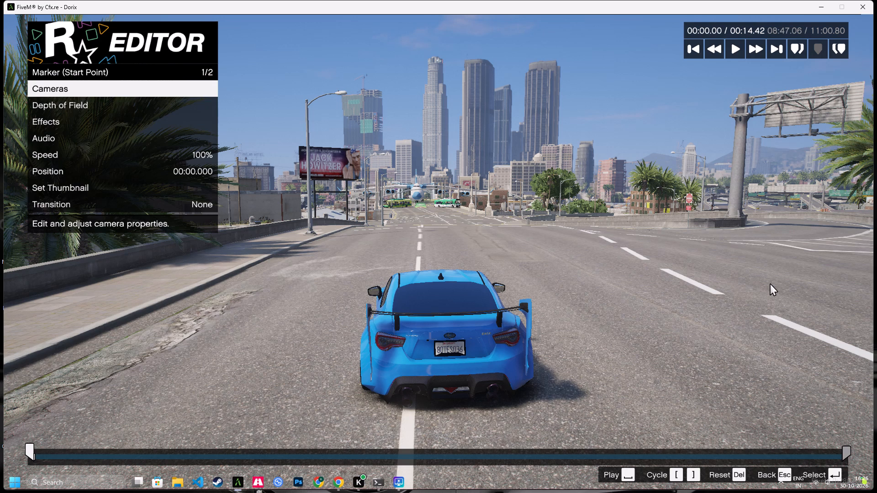
key(Down)
key(Down)
key(Return)
key(Down)
key(Right)
key(Right)
key(Right)
key(Right)
key(Right)
key(Right)
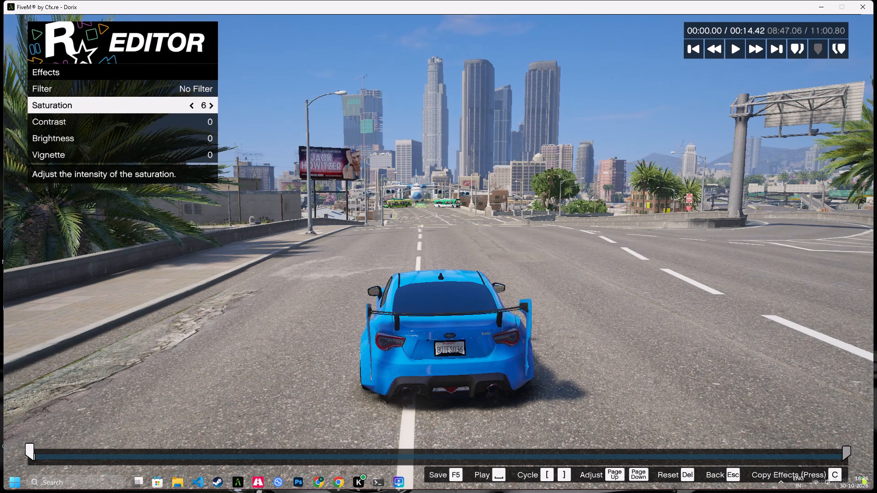
key(Right)
key(Right)
key(Right)
key(Right)
key(Down)
key(Right)
key(BackSpace)
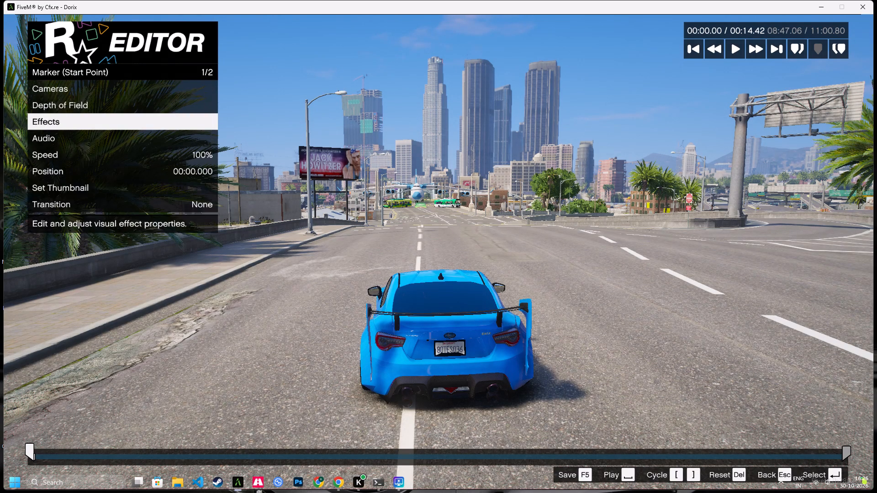
Set Clip-0048's start-marker depth of field focus to Custom.
key(Up)
key(Return)
key(Right)
key(BackSpace)
Give Clip-0048's start marker a free camera that moves with the player, and zoom the camera view out.
key(Up)
key(Return)
key(Right)
key(Down)
key(Down)
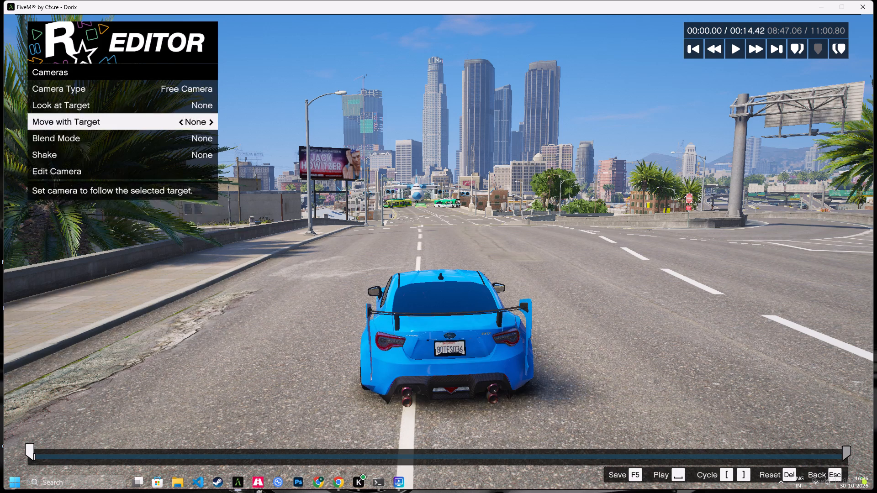
key(Right)
key(Down)
key(Down)
key(Down)
key(Down)
key(Return)
key(ctrl+z)
key(ctrl+z)
key(ctrl+z)
key(ctrl+z)
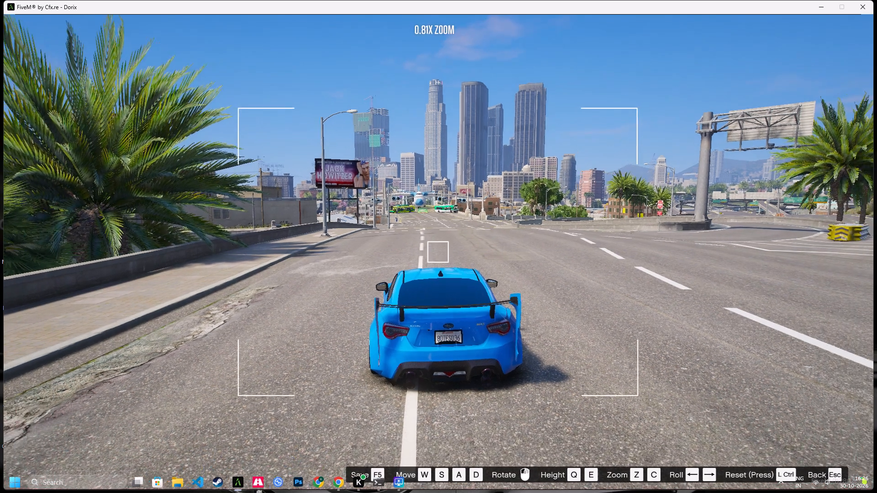
key(Escape)
Play Clip-0048 to check the camera, save the project and return to the timeline.
key(space)
key(F4)
key(F5)
key(F5)
key(F5)
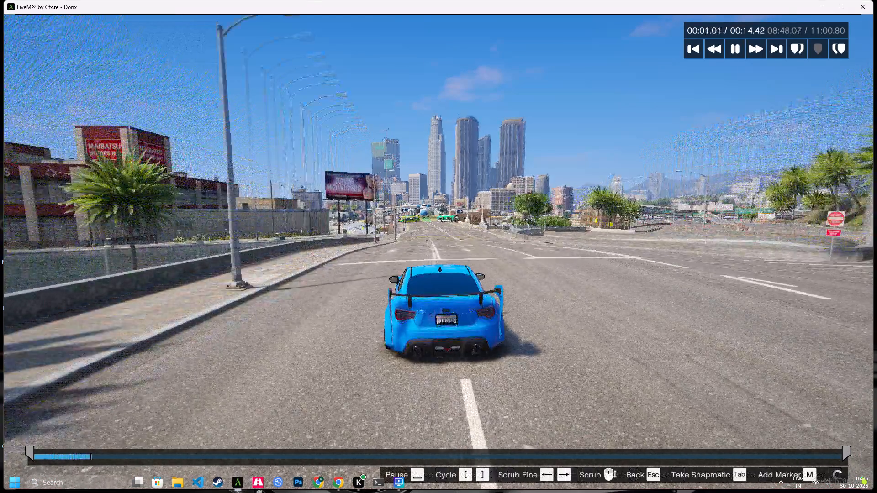
key(F5)
key(F5)
key(F5)
key(F5)
key(F5)
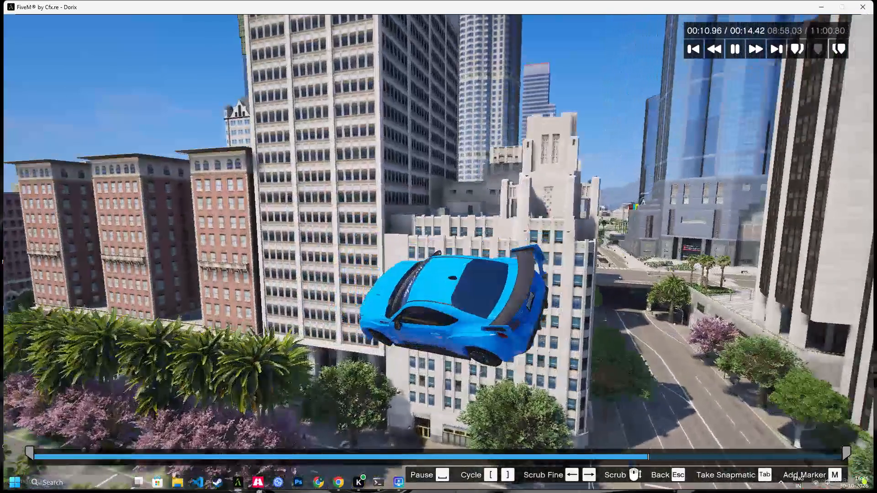
key(F5)
key(F5)
key(F5)
key(Escape)
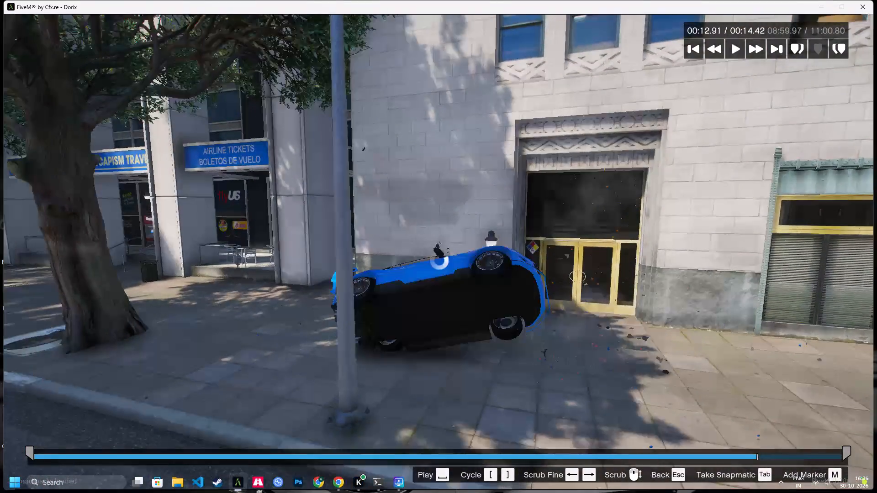
key(Return)
Open the next timeline clip after Clip-0048 and set its start marker's saturation to 10 and contrast to 1.
key(Right)
key(Return)
key(Return)
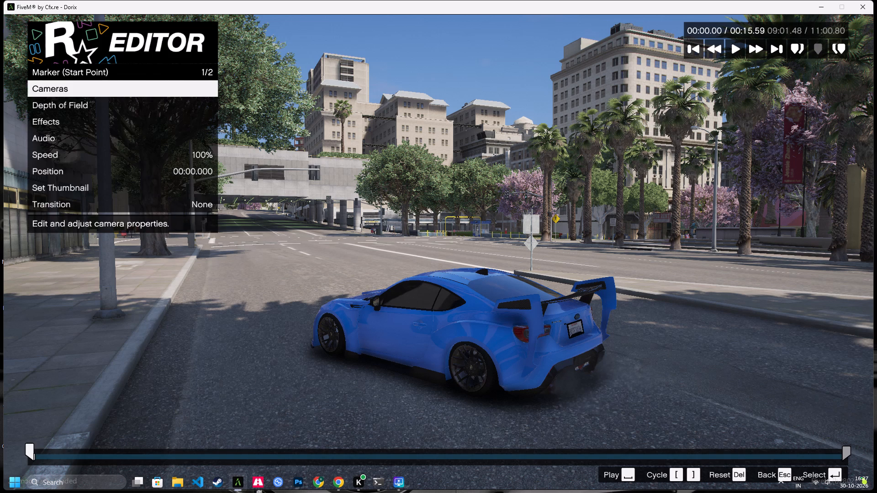
key(Down)
key(Down)
key(Down)
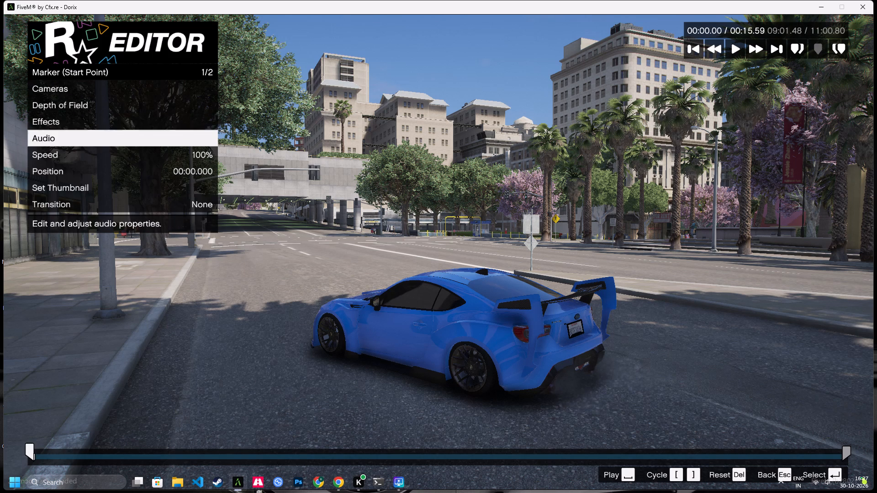
key(Up)
key(Return)
key(Down)
key(Right)
key(Right)
key(Right)
key(Right)
key(Right)
key(Right)
key(Right)
key(Right)
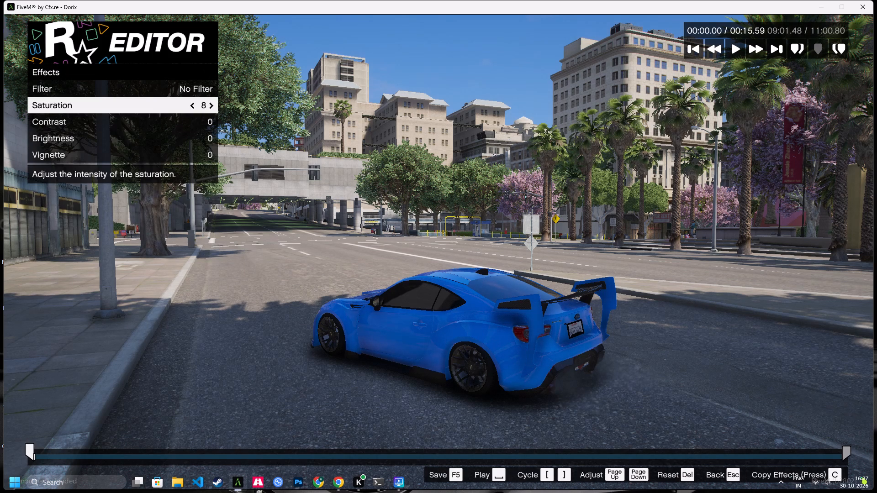
key(Right)
key(Right)
key(Down)
key(Right)
key(BackSpace)
Save the project and return to the timeline.
key(Up)
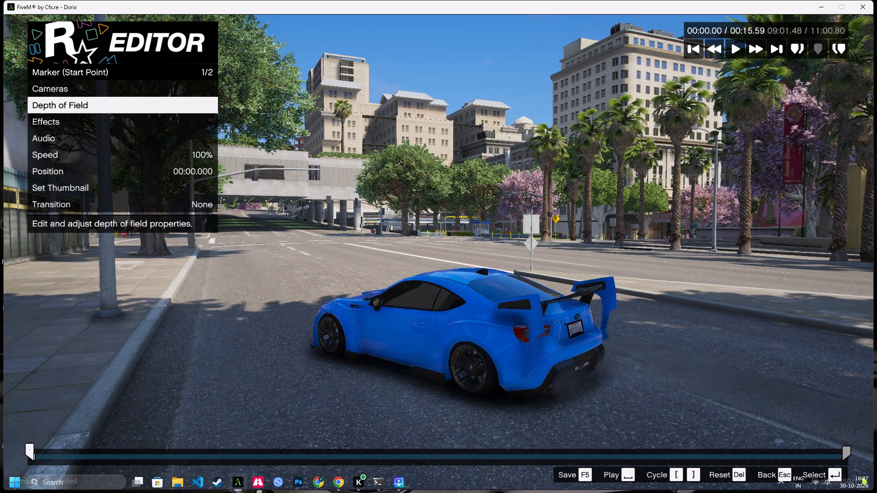
key(F5)
key(F5)
key(F5)
key(Escape)
key(Escape)
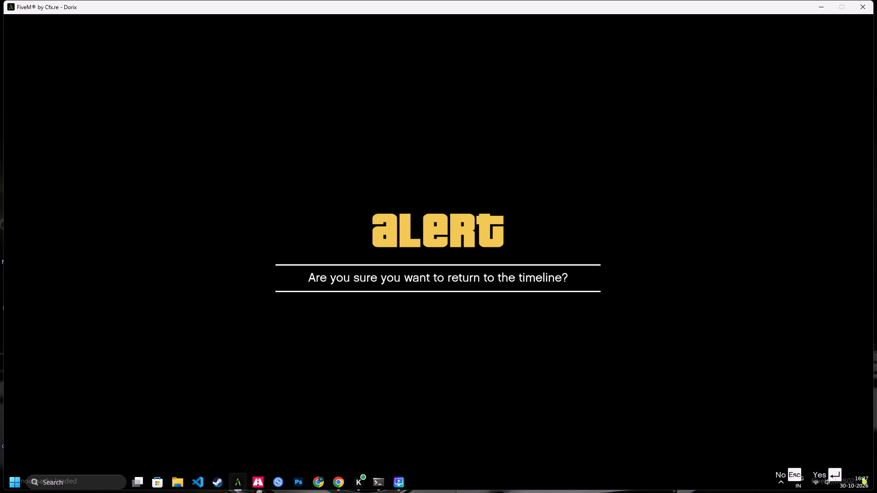
key(Return)
Open the following clip on the timeline and set its start marker's saturation to 10 and contrast to 1.
key(Right)
key(Return)
key(Return)
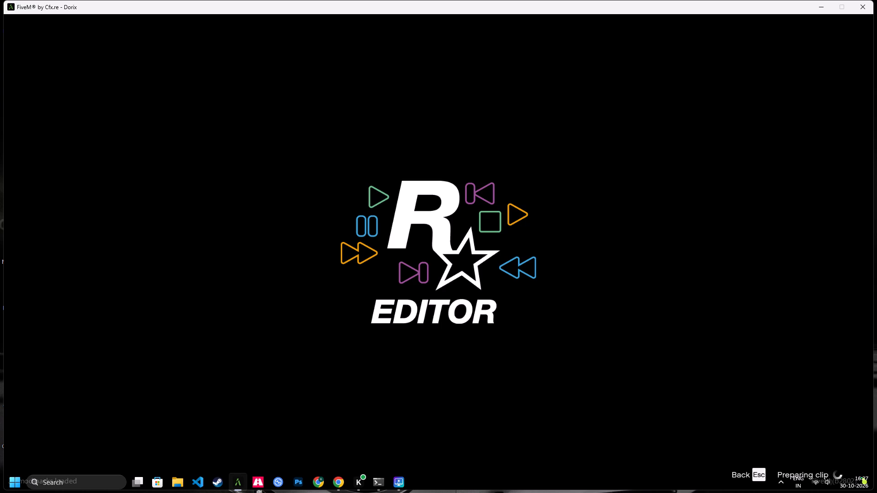
key(Down)
key(Down)
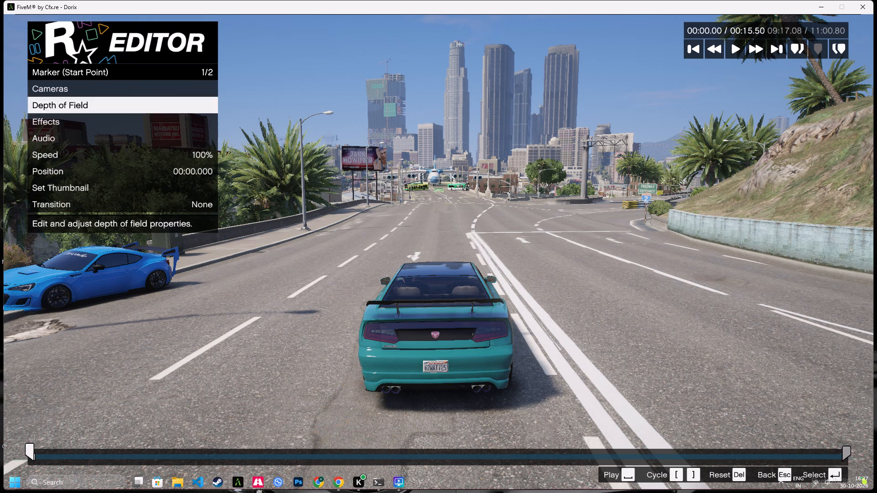
key(Down)
key(Up)
key(Return)
key(Down)
key(Right)
key(Right)
key(Right)
key(Right)
key(Right)
key(Right)
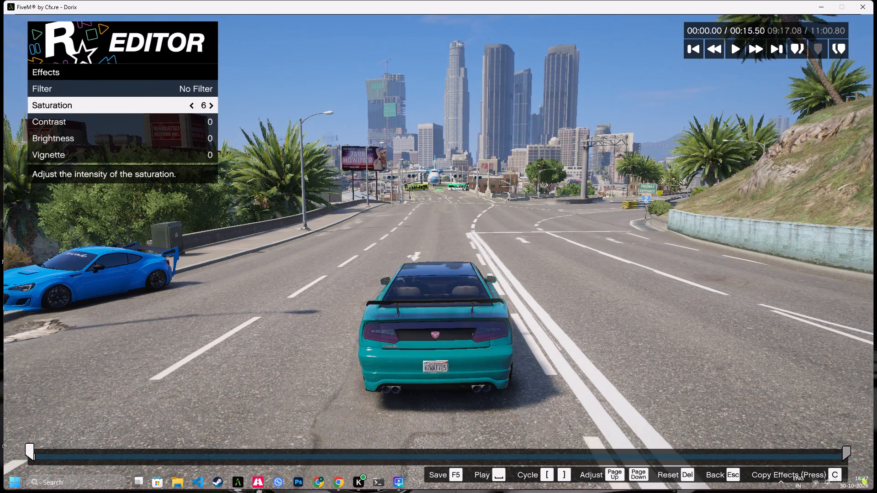
key(Right)
key(Right)
key(Right)
key(Right)
key(Down)
key(Right)
key(BackSpace)
Set the start marker's depth of field focus to Custom.
key(Up)
key(Return)
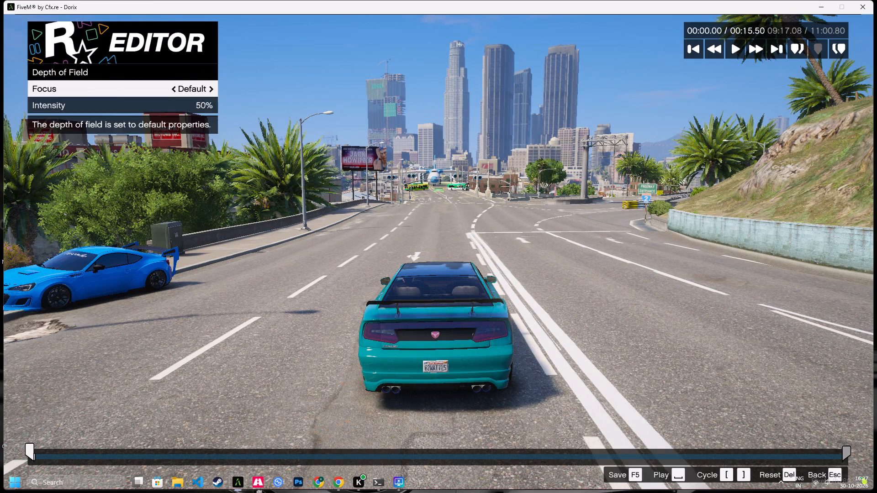
key(Right)
key(BackSpace)
Give the start marker a free camera that moves with the player, and zoom its view out to about 0.66x.
key(Up)
key(Return)
key(Right)
key(Down)
key(Down)
key(Right)
key(Down)
key(Down)
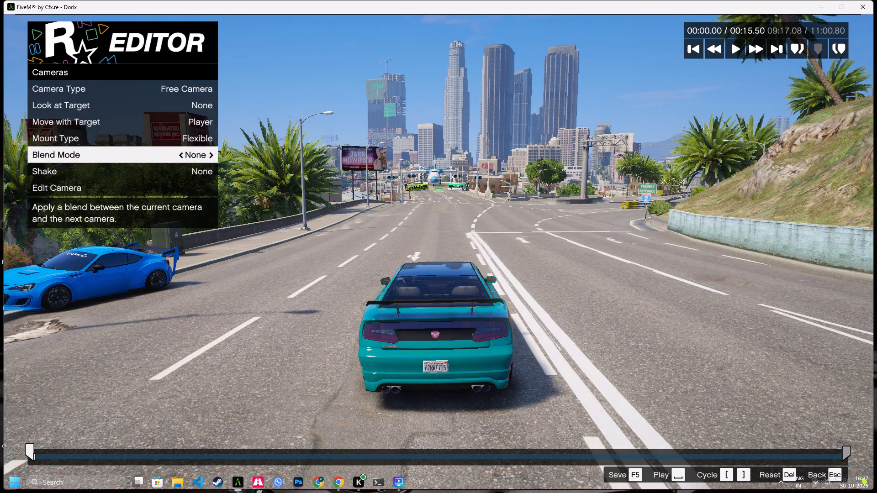
key(Down)
key(Down)
key(Return)
key(ctrl+z)
key(ctrl+z)
key(ctrl+z)
key(ctrl+z)
key(ctrl+z)
key(Escape)
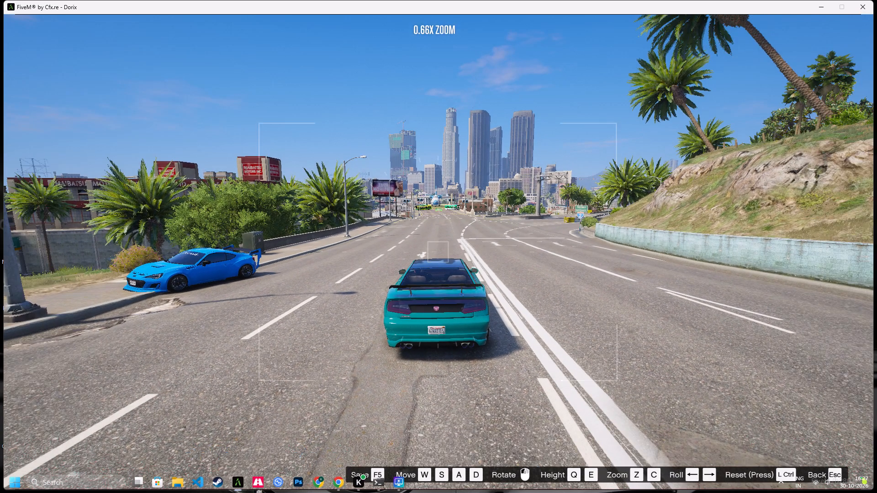
Play the clip to check the camera, save the project and return to the timeline.
key(space)
key(F5)
key(F5)
key(F5)
key(F5)
key(F5)
key(F5)
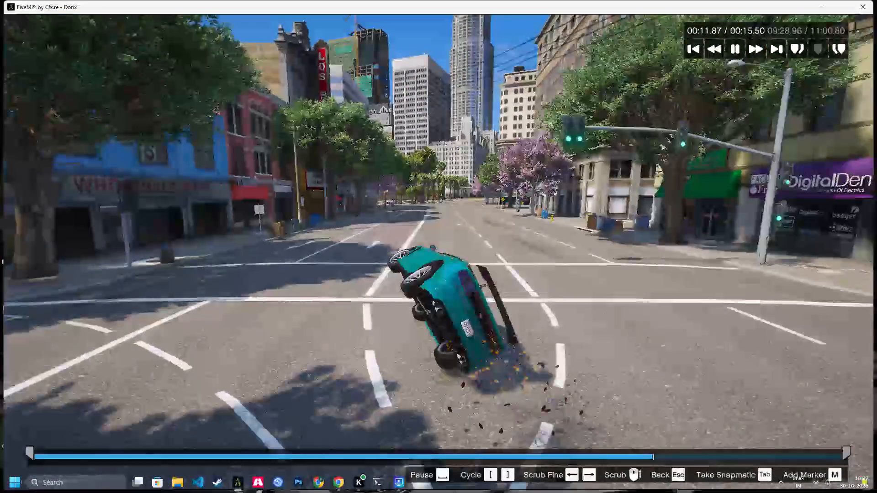
key(F5)
key(F5)
key(F5)
key(Escape)
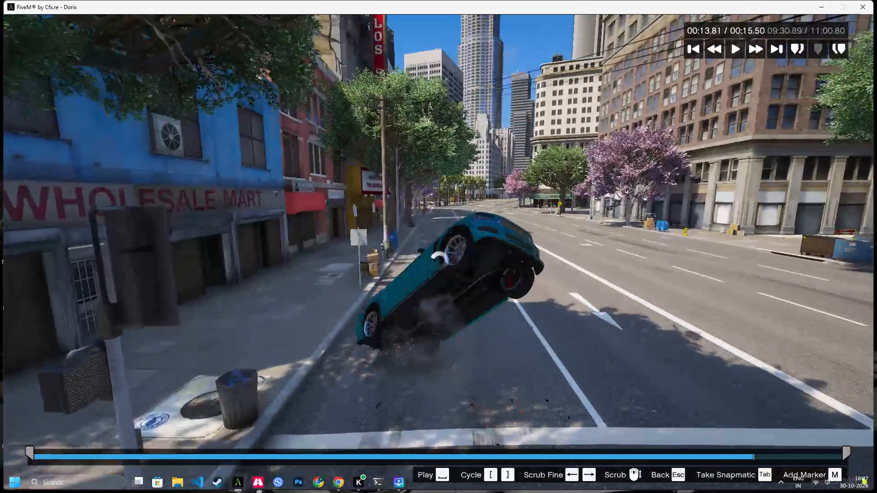
key(Return)
Open the next clip on the timeline and set its start marker's saturation to 10 and contrast to 1.
key(Right)
key(Return)
key(Return)
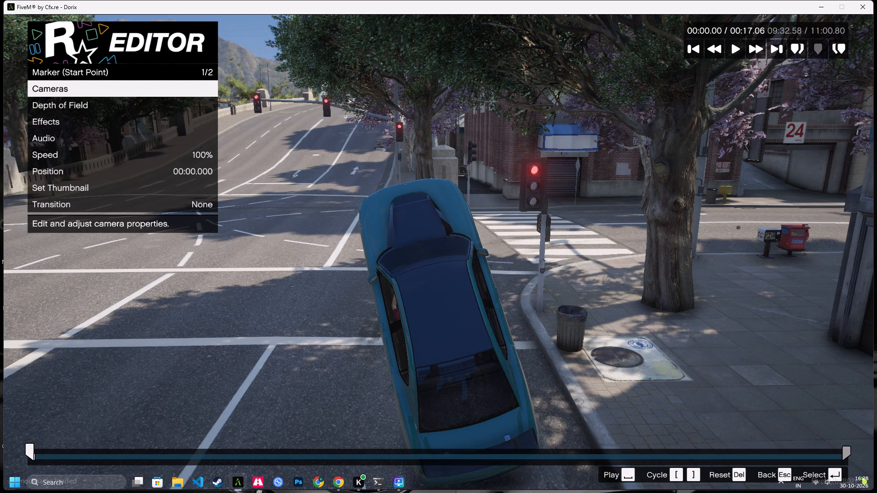
key(Down)
key(Down)
key(Return)
key(Down)
key(Right)
key(Right)
key(Right)
key(Right)
key(Right)
key(Right)
key(Right)
key(Right)
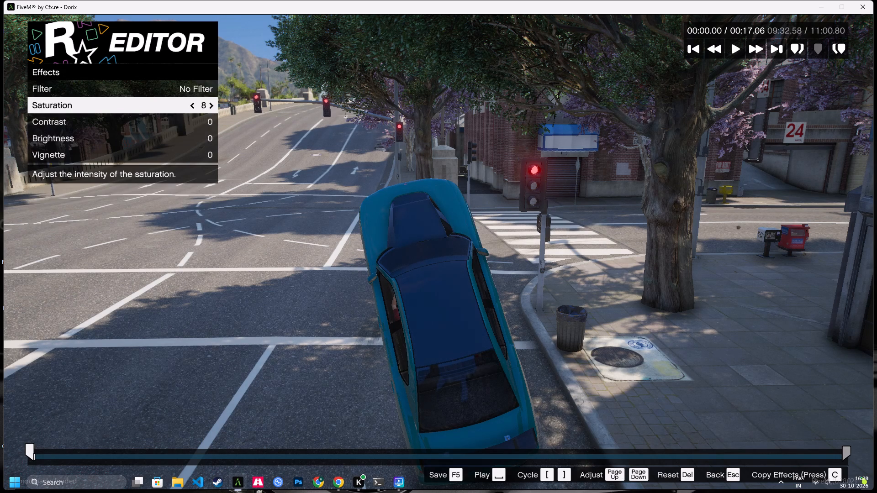
key(Right)
key(Right)
key(Down)
key(Right)
key(BackSpace)
Set the start marker's depth of field focus to Custom.
key(Up)
key(Return)
key(Right)
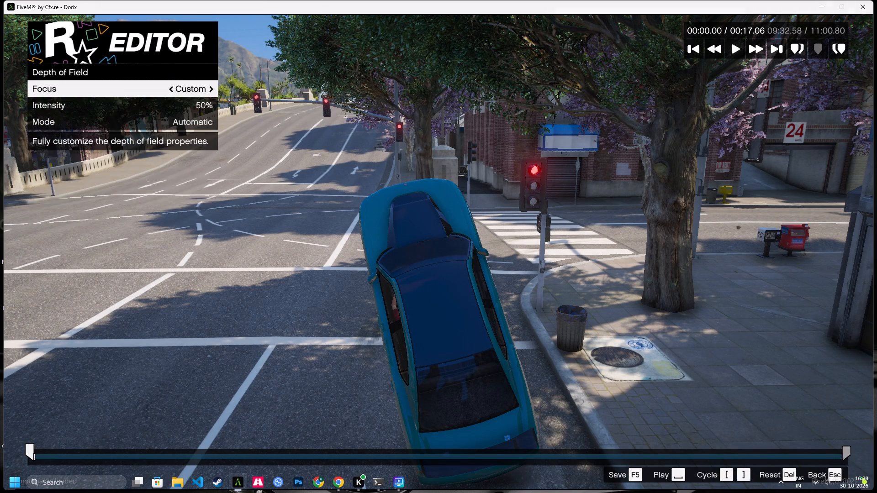
key(BackSpace)
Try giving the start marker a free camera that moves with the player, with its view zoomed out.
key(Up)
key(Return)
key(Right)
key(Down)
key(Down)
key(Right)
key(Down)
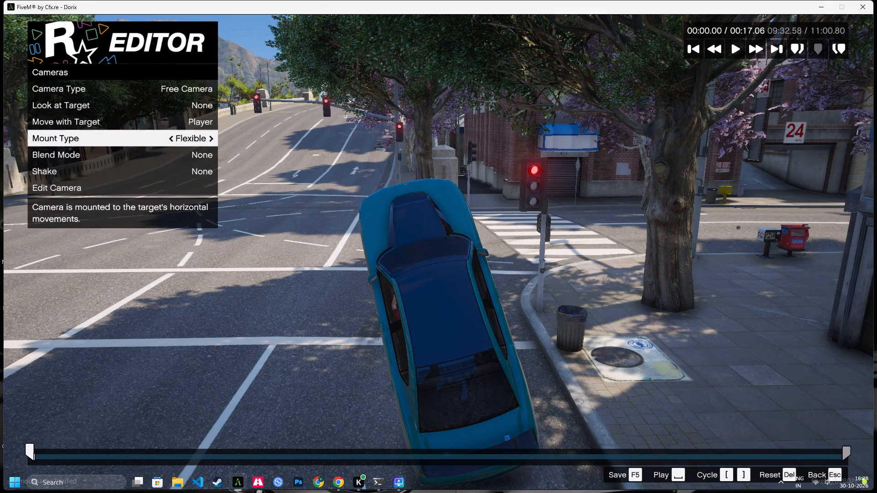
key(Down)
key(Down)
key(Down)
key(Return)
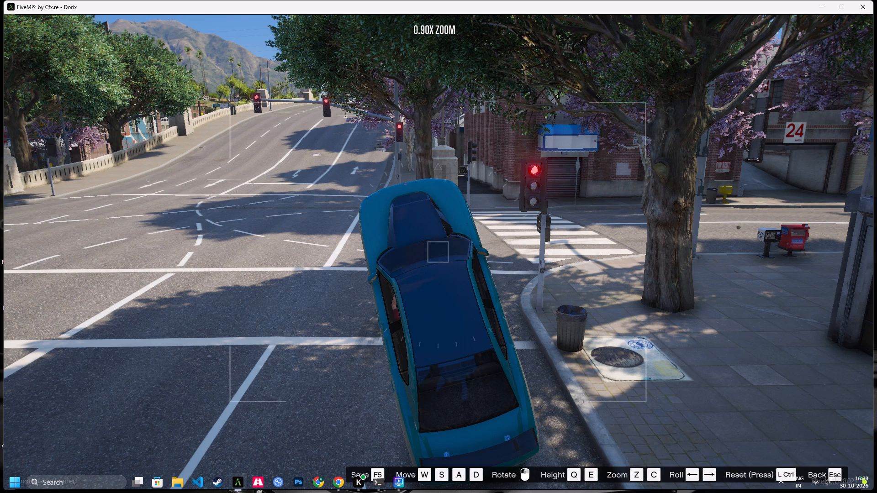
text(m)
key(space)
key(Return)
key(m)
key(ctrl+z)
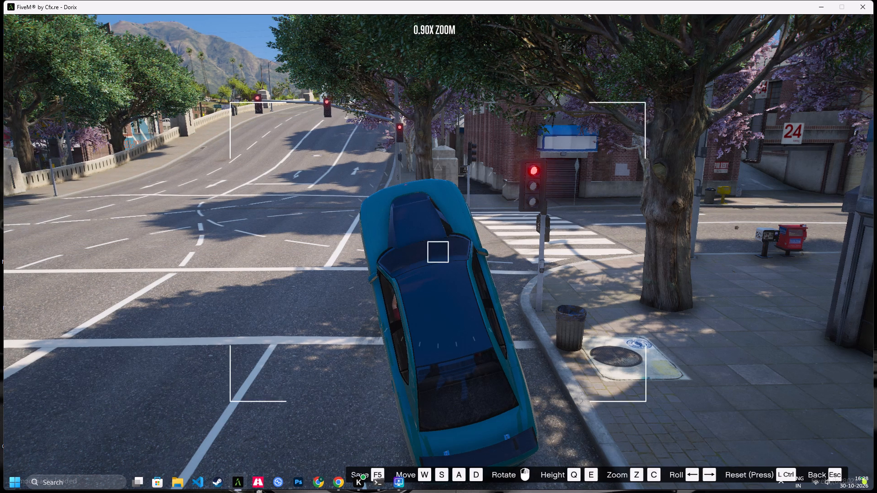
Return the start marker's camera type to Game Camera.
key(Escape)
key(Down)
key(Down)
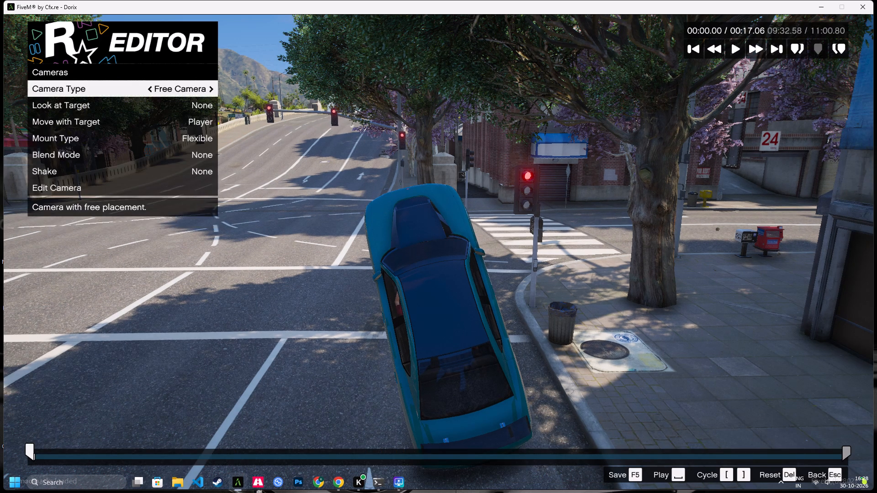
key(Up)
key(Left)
Save the project and return to the timeline.
key(F5)
key(F5)
key(F5)
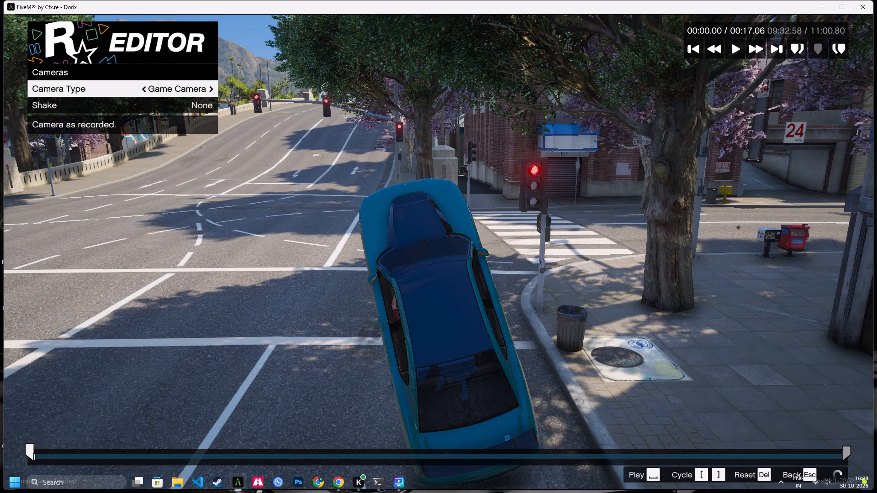
key(Escape)
key(Escape)
key(Escape)
key(Return)
Open Oct-30-2026-Clip-0052 for editing.
key(Right)
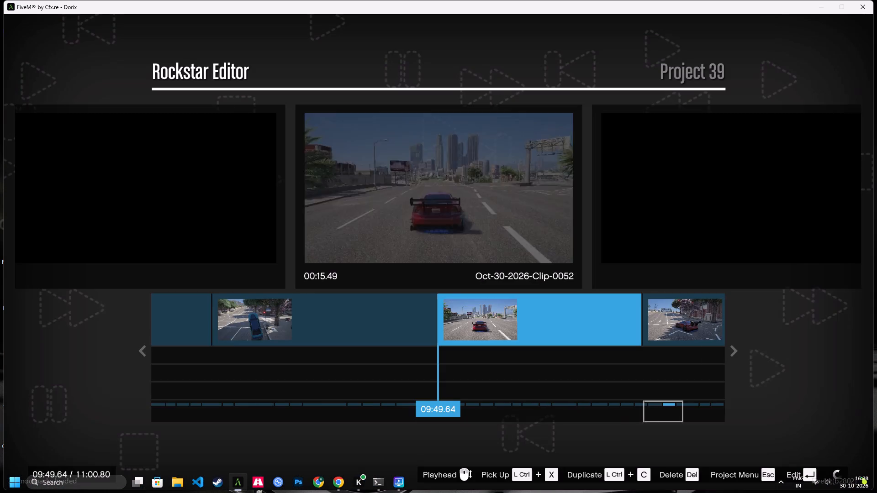
key(Return)
key(Return)
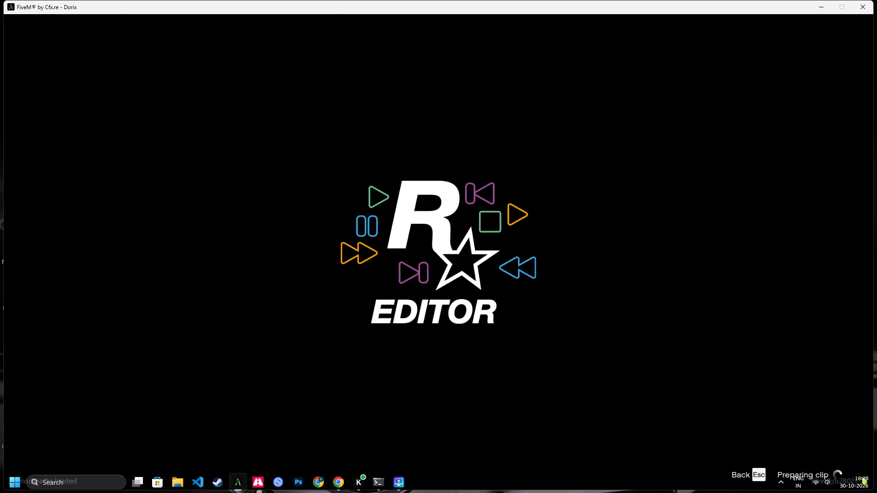
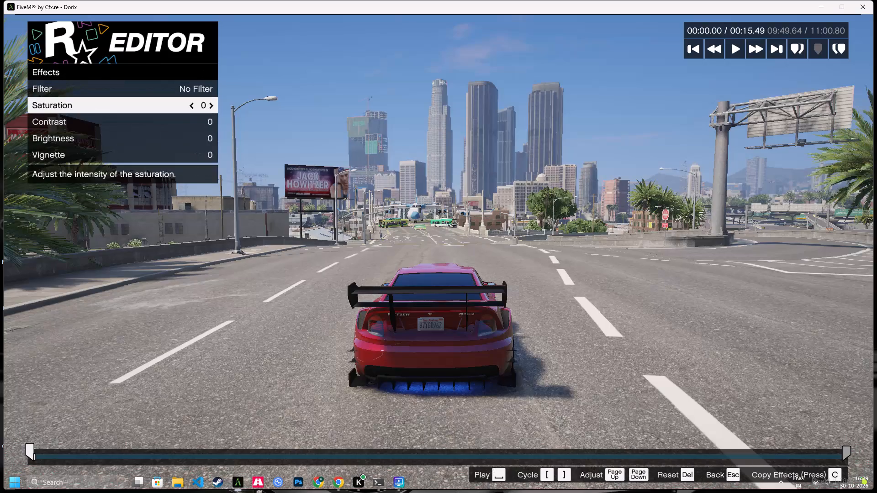
Set the start marker's saturation to 10 and raise its contrast slightly.
key(Right)
key(Right)
key(Right)
key(Right)
key(Right)
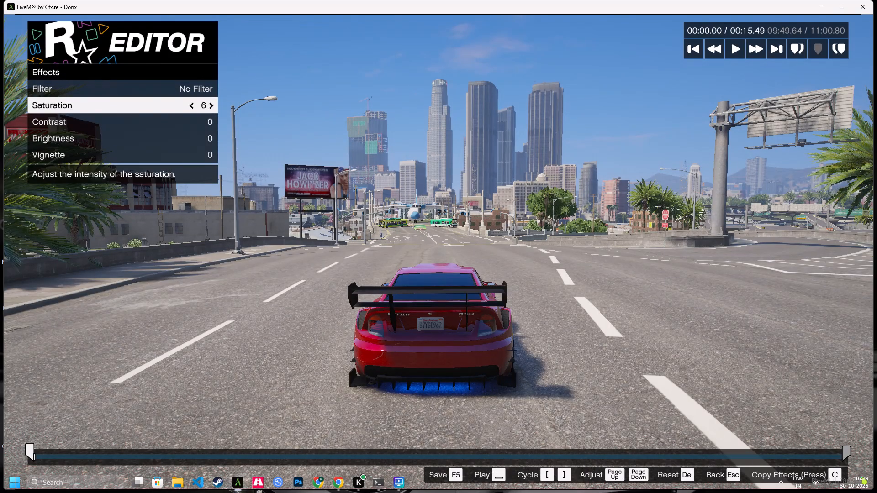
key(Right)
key(Right)
key(Right)
key(Right)
key(Down)
key(Right)
key(Right)
key(BackSpace)
Set the start marker's depth of field focus to Custom.
key(Up)
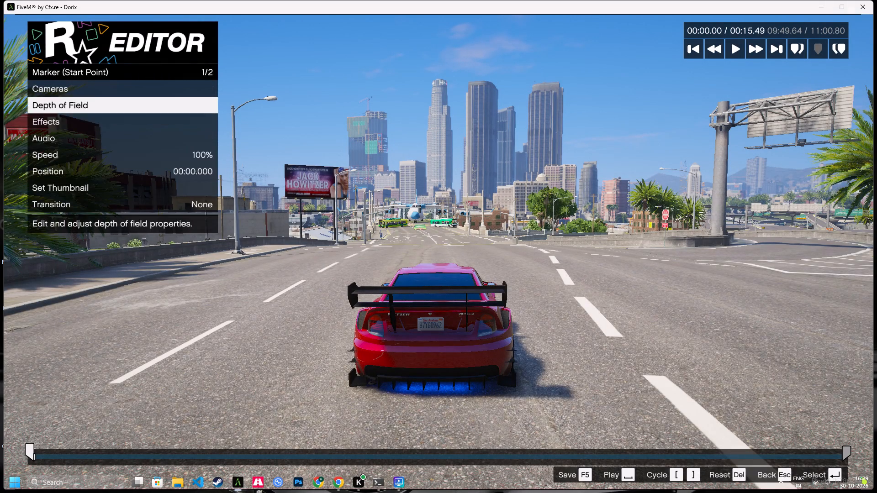
key(Return)
key(Right)
key(BackSpace)
Give the start marker a free camera that moves with the player, zoomed out to about 0.68x.
key(Up)
key(Return)
key(Right)
key(Down)
key(Down)
key(Right)
key(Down)
key(Down)
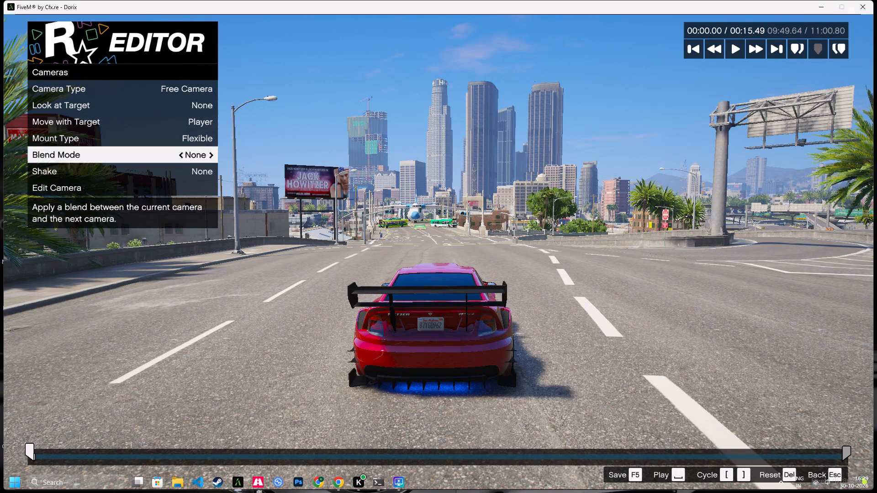
key(Down)
key(Down)
key(Return)
key(ctrl+z)
key(ctrl+z)
key(space)
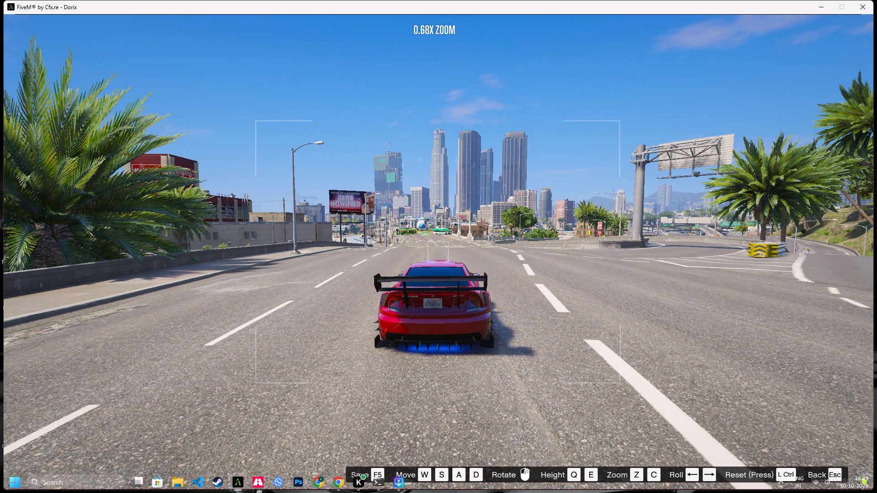
key(Escape)
Preview the clip briefly, save the project and return to the timeline.
key(space)
key(F5)
key(F5)
key(F5)
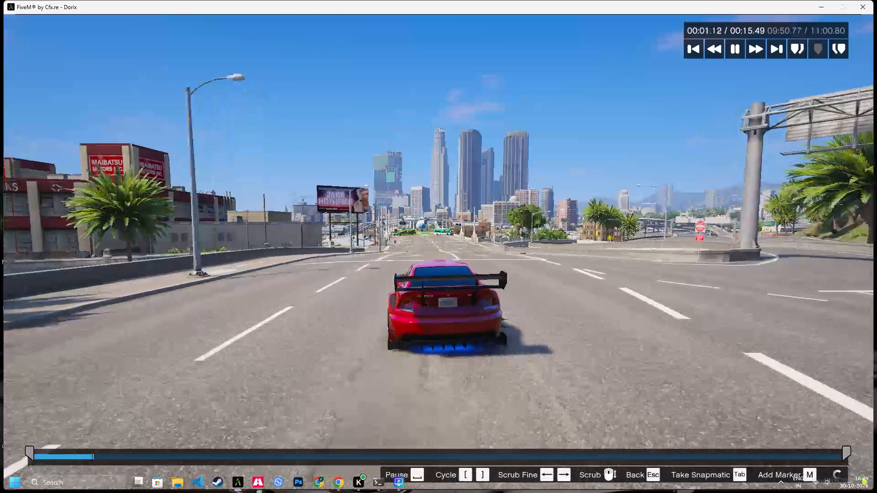
key(F5)
key(Escape)
key(Return)
Open Oct-30-2026-Clip-0053 for editing.
key(Right)
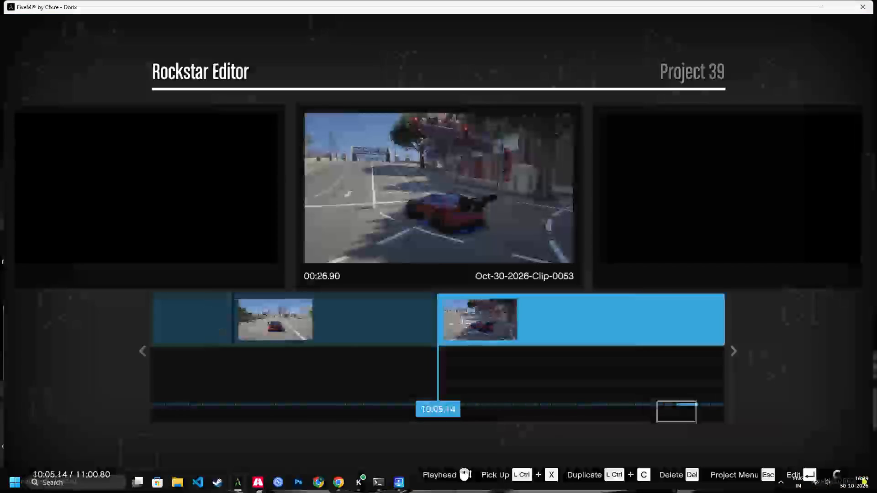
key(Return)
key(Return)
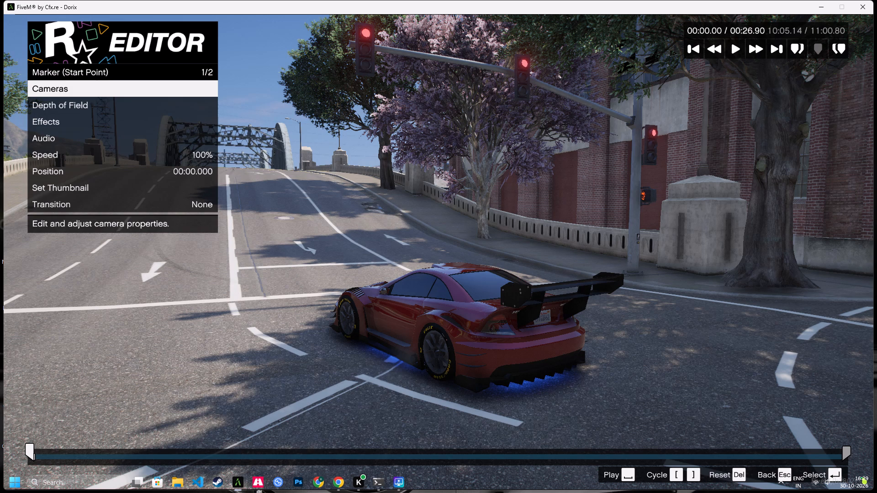
Set the start marker's saturation to 10 and raise its contrast slightly.
key(Down)
key(Down)
key(Return)
key(Down)
key(Right)
key(Right)
key(Right)
key(Right)
key(Right)
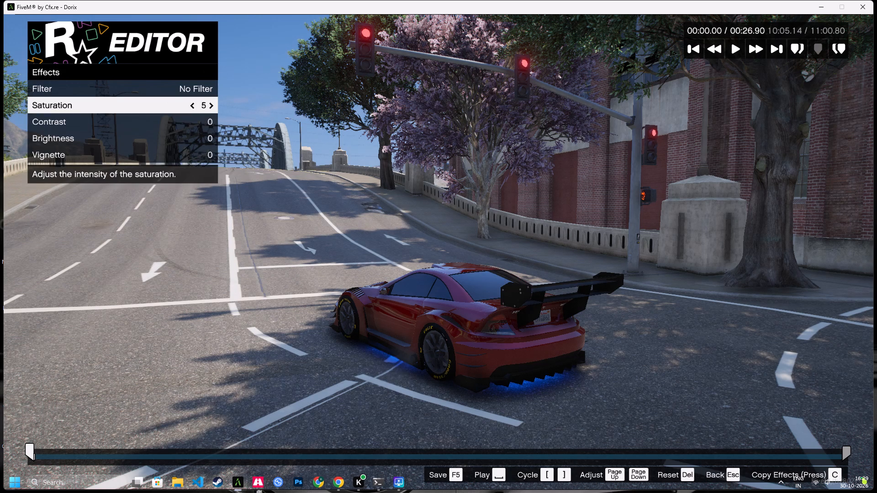
key(Right)
key(Right)
key(Right)
key(Right)
key(Right)
key(Down)
key(Right)
key(BackSpace)
Set the start marker's depth of field focus to Custom.
key(Up)
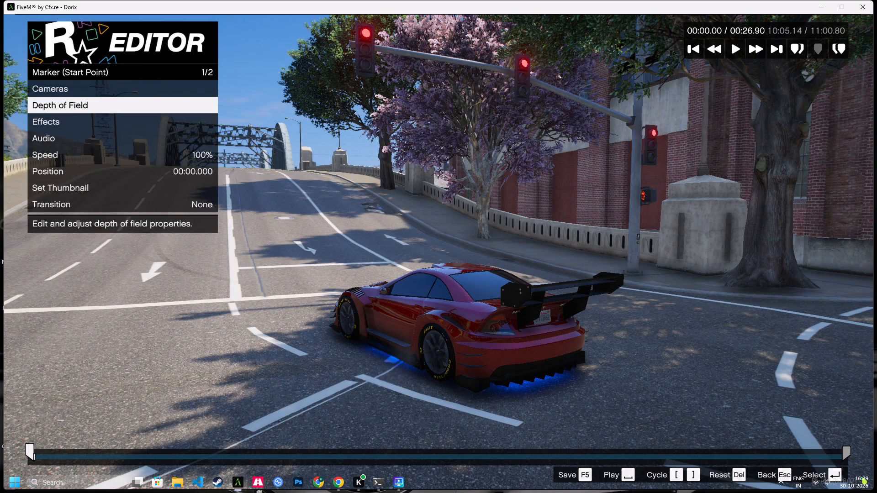
key(Return)
key(Right)
key(BackSpace)
Give the start marker a free camera that moves with the player, zoomed out to about 0.67x, and save the project.
key(Up)
key(Return)
key(Right)
key(Down)
key(Down)
key(Right)
key(Down)
key(Down)
key(Down)
key(Down)
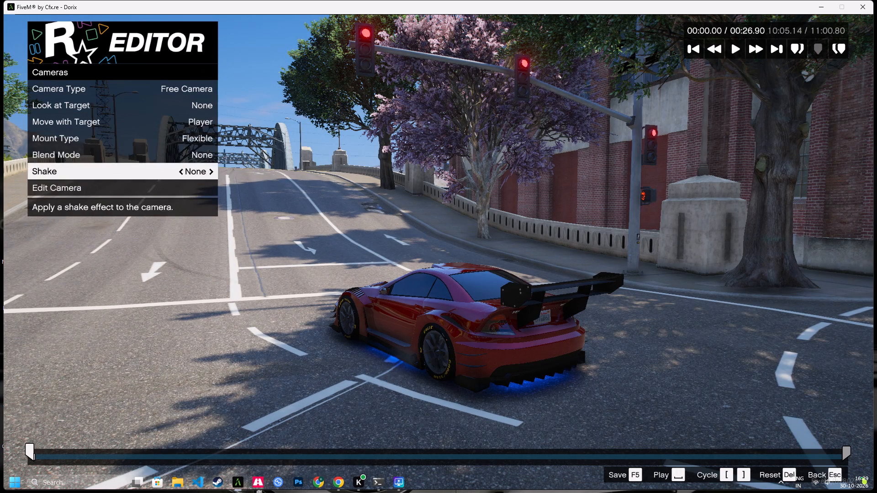
key(Return)
key(ctrl+z)
key(ctrl+z)
key(ctrl+z)
key(ctrl+z)
key(space)
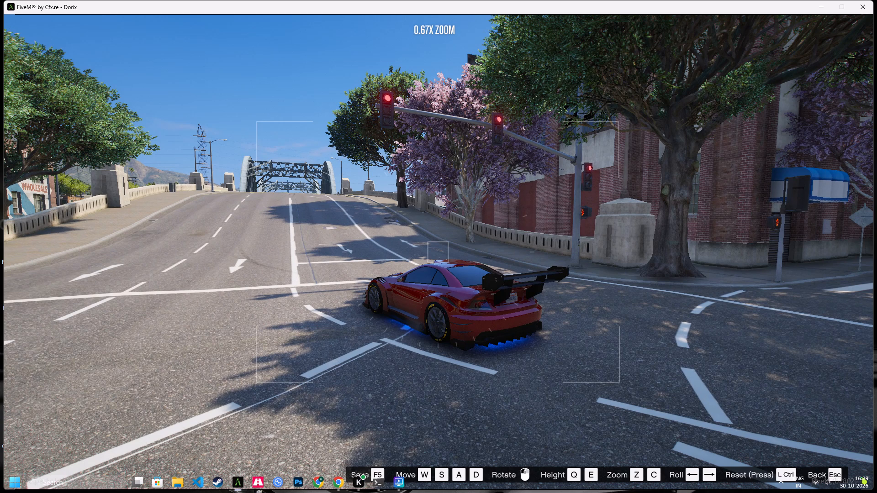
key(F5)
key(F5)
key(F5)
key(space)
key(Escape)
Add a marker at about 00:02.84 and set its camera type to Game Camera.
key(space)
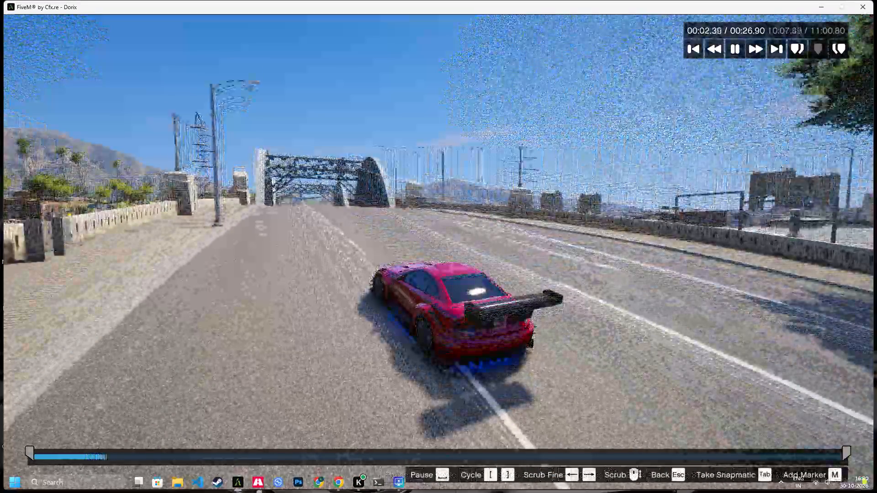
key(m)
key(Return)
key(Return)
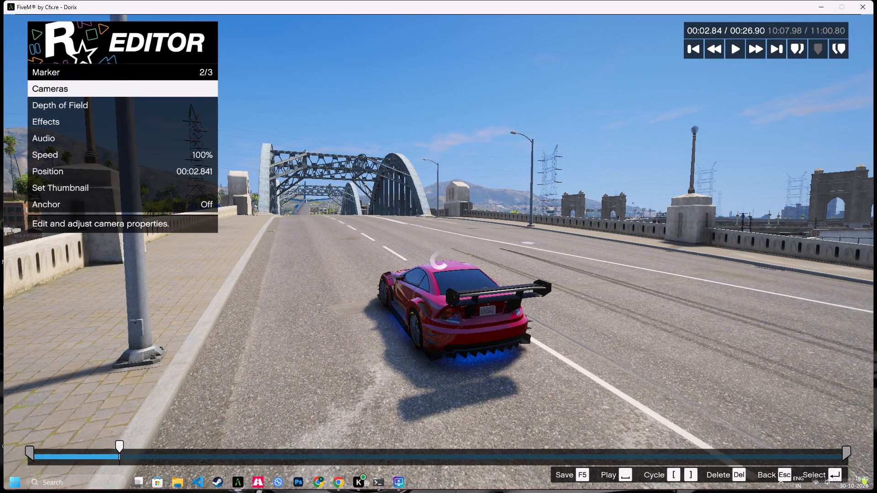
key(Return)
key(Return)
key(Left)
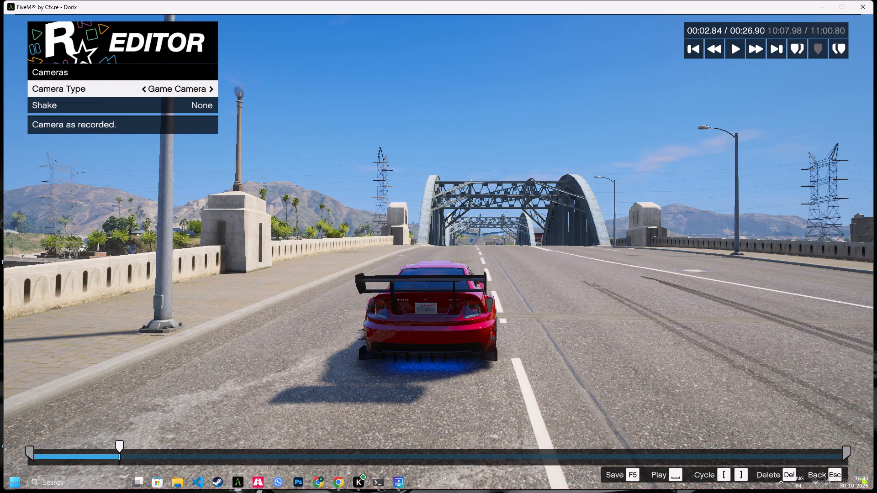
Save the project and return to the timeline.
key(F5)
key(F5)
key(F5)
key(Escape)
key(Escape)
key(Escape)
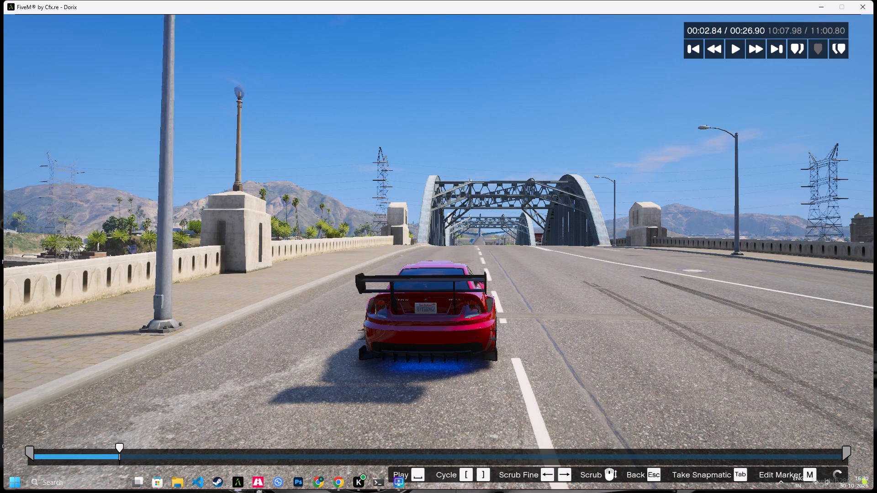
key(Return)
Open the clip that follows Oct-30-2026-Clip-0053 on the timeline for editing.
key(Right)
key(Return)
key(Return)
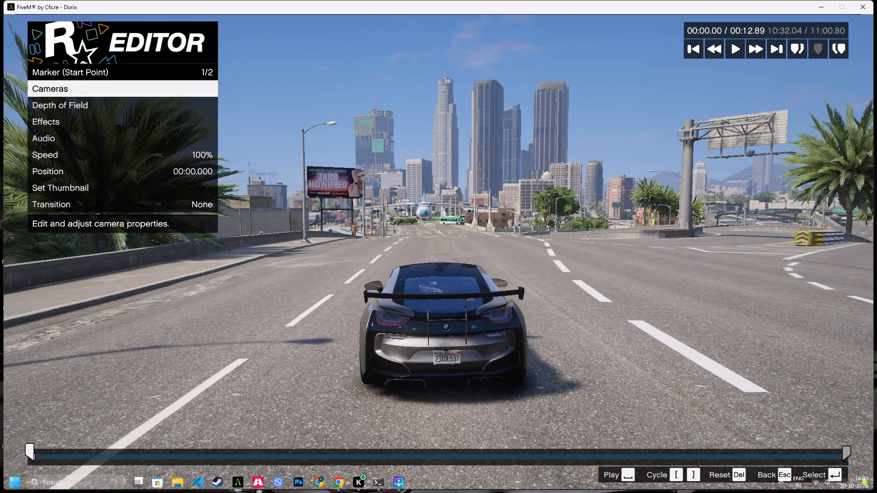
Set the start marker's saturation to 10 and raise its contrast slightly.
key(Down)
key(Down)
key(Return)
key(Down)
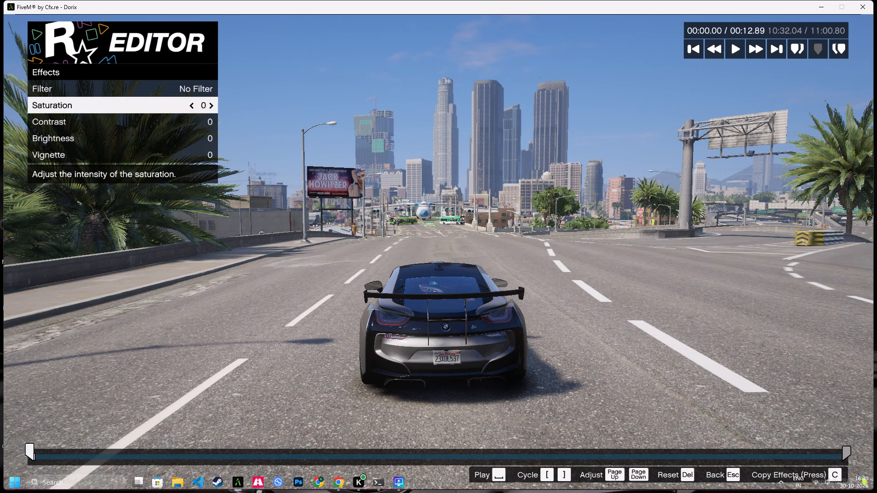
key(Right)
key(Right)
key(Right)
key(Right)
key(Right)
key(Right)
key(Right)
key(Right)
key(Right)
key(Right)
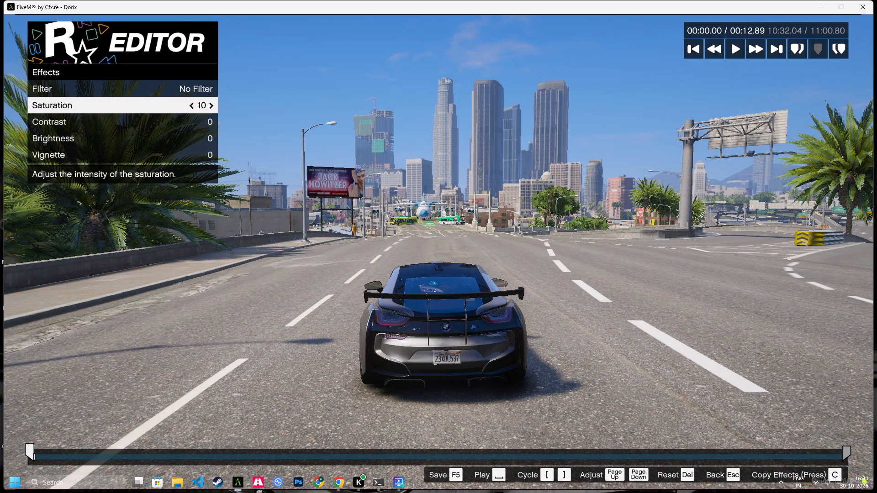
key(Down)
key(Right)
key(Right)
key(BackSpace)
Set the start marker's depth of field focus to Custom.
key(Up)
key(Return)
key(Right)
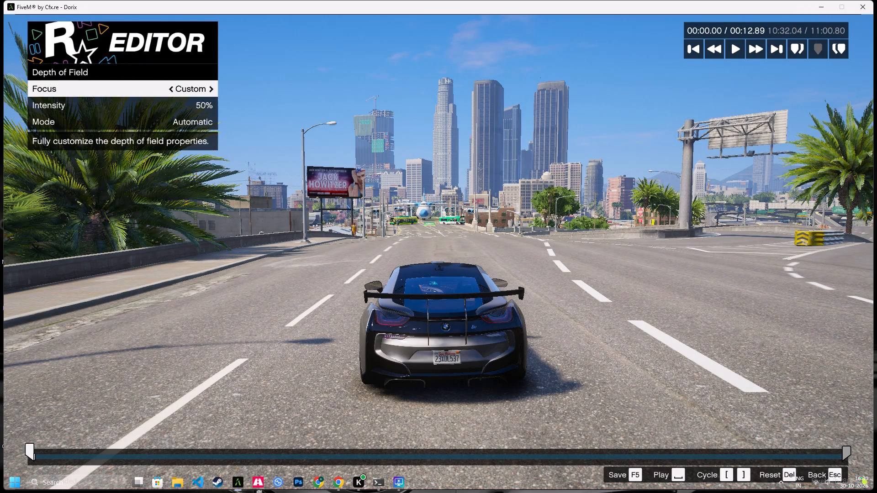
key(BackSpace)
Give the start marker a free camera that moves with the player, with its view zoomed out.
key(Up)
key(Return)
key(Right)
key(Down)
key(Down)
key(Right)
key(Down)
key(Down)
key(Down)
key(Down)
key(Return)
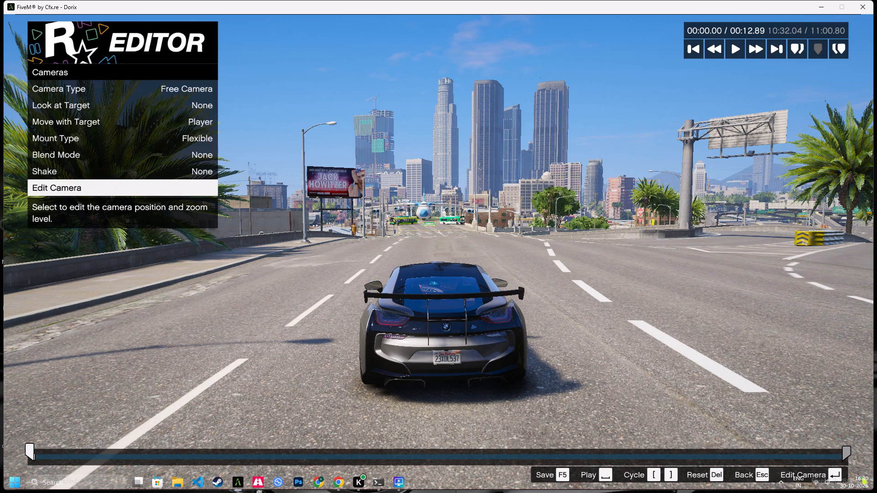
key(ctrl+z)
key(ctrl+z)
key(ctrl+z)
key(ctrl+z)
key(ctrl+z)
key(ctrl+z)
key(Escape)
Preview the clip briefly, save the project and return to the timeline.
key(space)
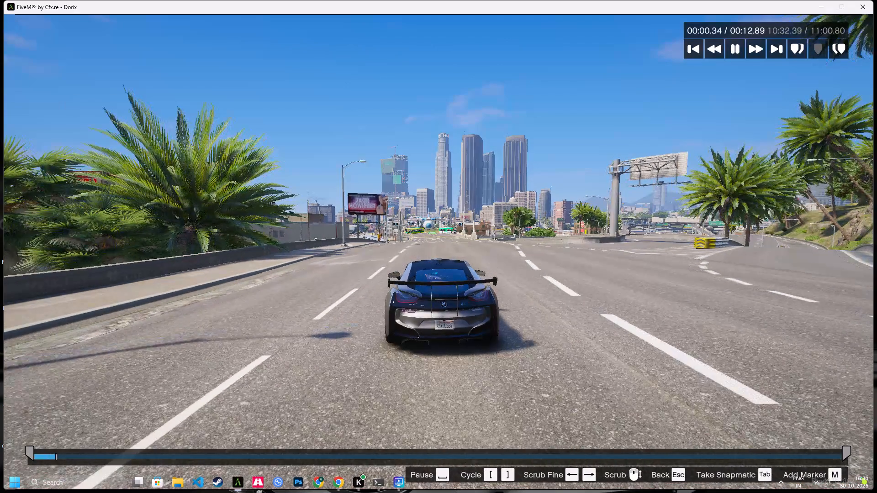
key(F5)
key(F5)
key(F5)
key(F5)
key(F5)
key(F5)
key(F5)
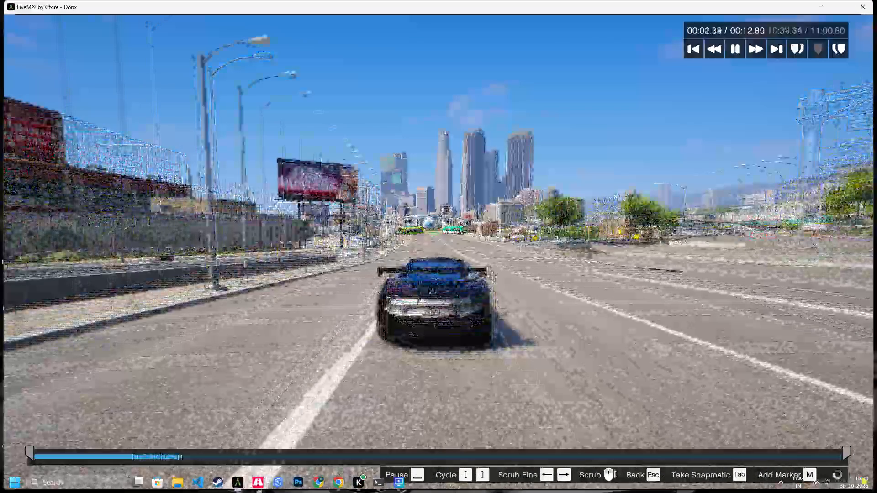
key(Escape)
key(Return)
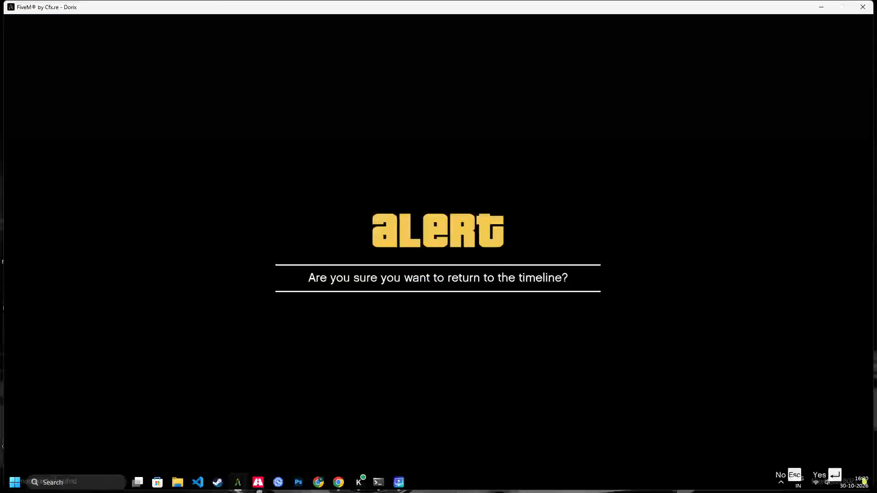
Open the next clip on the timeline for editing.
key(Right)
key(Return)
key(Return)
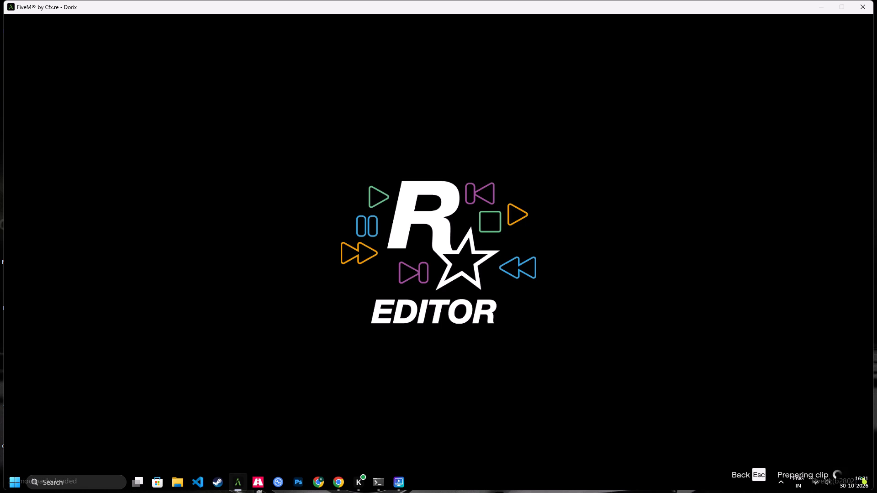
Raise two of the start marker's visual effect properties on this clip, increasing the first much more than the second.
key(Down)
key(Down)
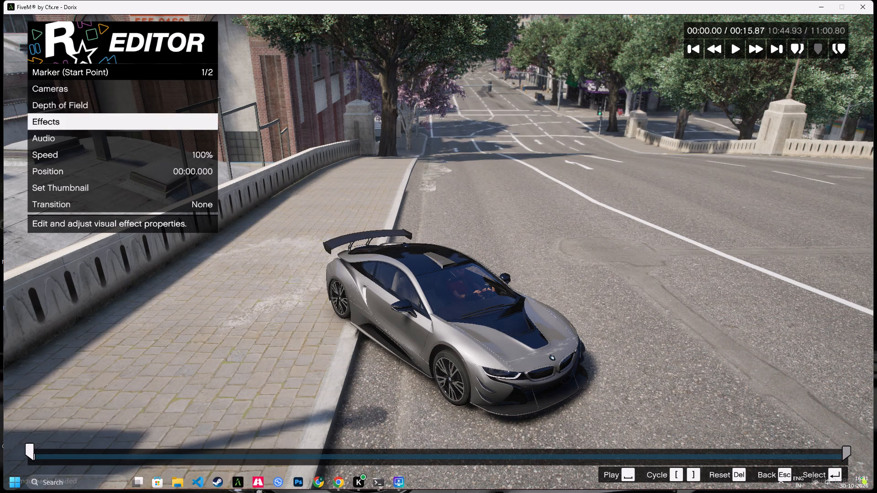
key(Return)
key(Down)
key(Right)
key(Right)
key(Right)
key(Right)
key(Right)
key(Right)
key(Right)
key(Down)
key(Right)
key(Right)
key(BackSpace)
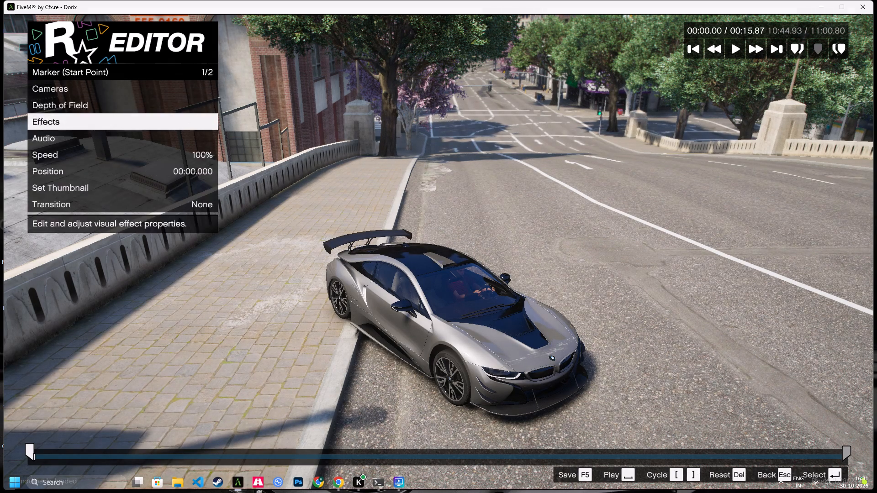
Set the start marker's depth of field to Custom, as on the previous clips.
key(Up)
key(Return)
key(Right)
key(BackSpace)
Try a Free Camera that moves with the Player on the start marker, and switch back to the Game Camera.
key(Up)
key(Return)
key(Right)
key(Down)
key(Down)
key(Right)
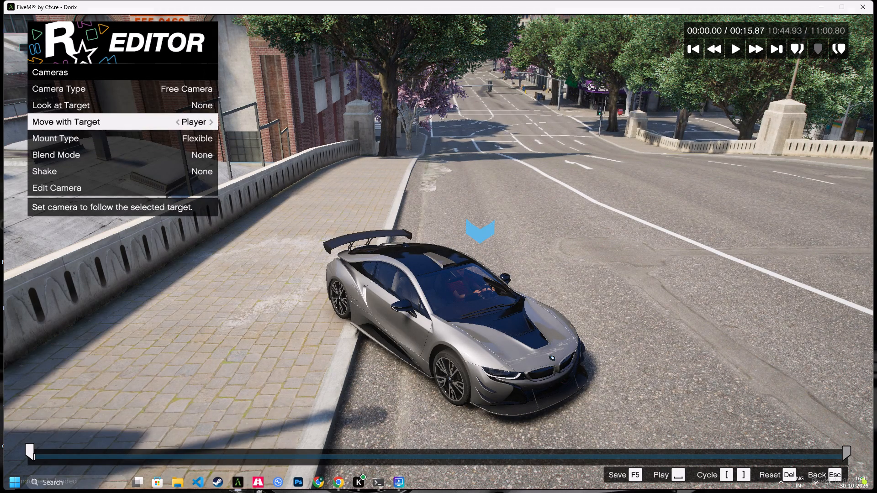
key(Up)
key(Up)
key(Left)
Save the project and return to the timeline.
key(F5)
key(F5)
key(F5)
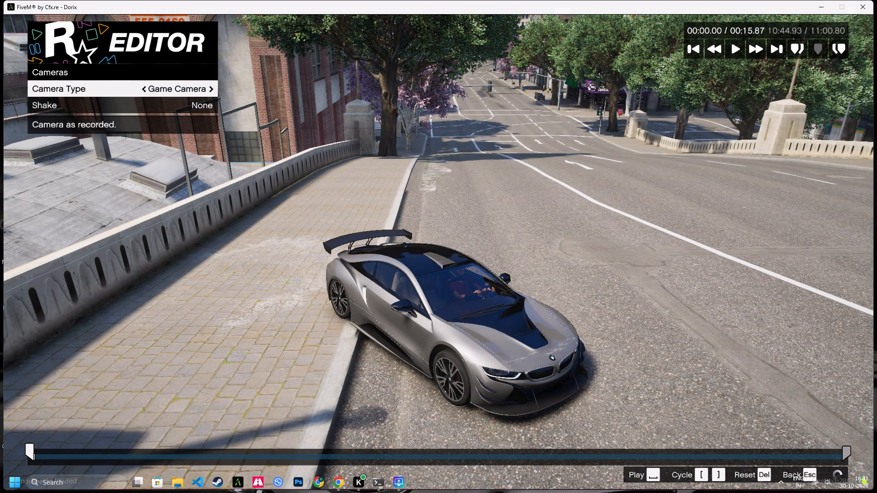
key(Escape)
key(Escape)
key(Escape)
key(Return)
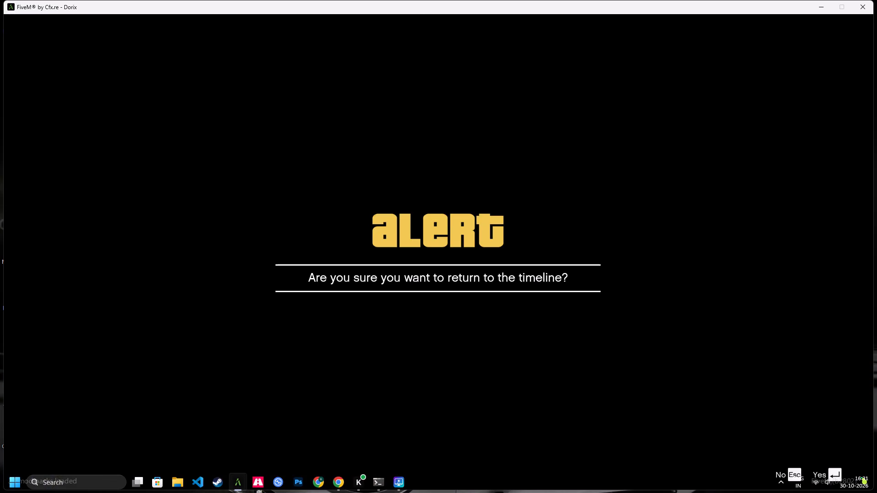
Open Project 39's export settings and start the export at 60fps with High bit rate.
key(Escape)
key(Up)
key(Up)
key(Return)
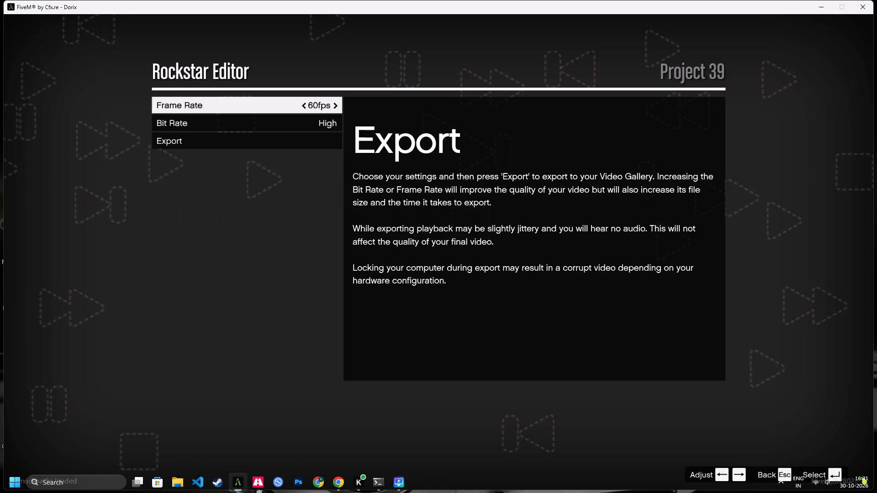
key(Right)
key(Right)
key(Up)
key(Return)
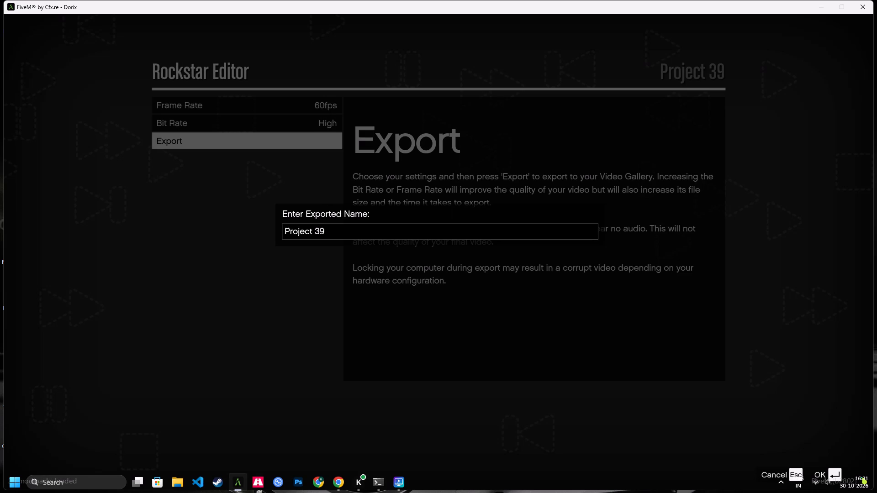
Name the exported video GAR 3 and confirm the export.
key(BackSpace)
key(BackSpace)
key(BackSpace)
key(BackSpace)
key(BackSpace)
key(BackSpace)
key(BackSpace)
key(BackSpace)
key(BackSpace)
key(BackSpace)
key(BackSpace)
key(BackSpace)
key(BackSpace)
key(BackSpace)
key(BackSpace)
key(BackSpace)
key(BackSpace)
key(BackSpace)
key(BackSpace)
key(BackSpace)
text(GAT)
key(BackSpace)
text(R 4)
key(BackSpace)
key(3)
key(Return)
key(Return)
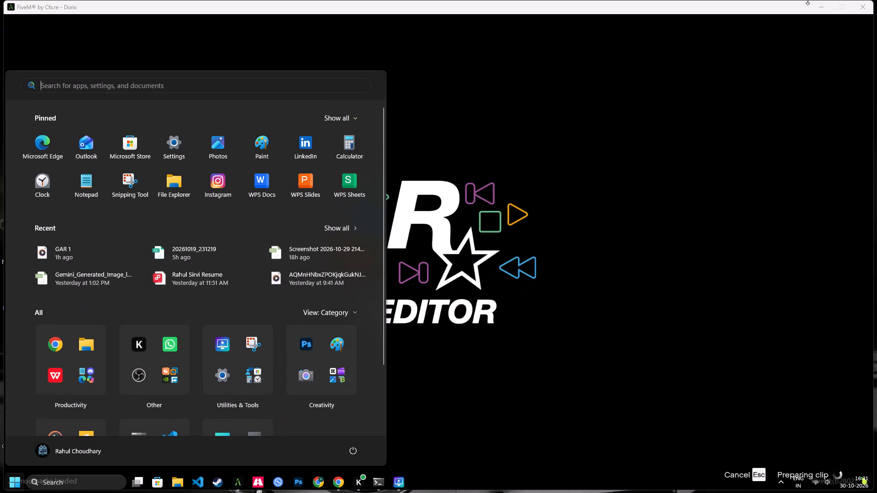
Minimize the game window to show the desktop during the export.
click(817, 15)
click(820, 8)
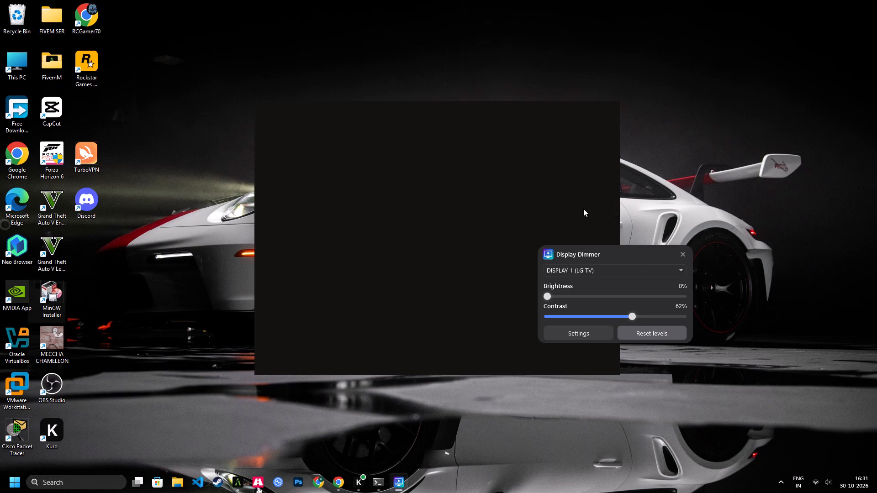
Bring up the desktop's context options.
right_click(814, 198)
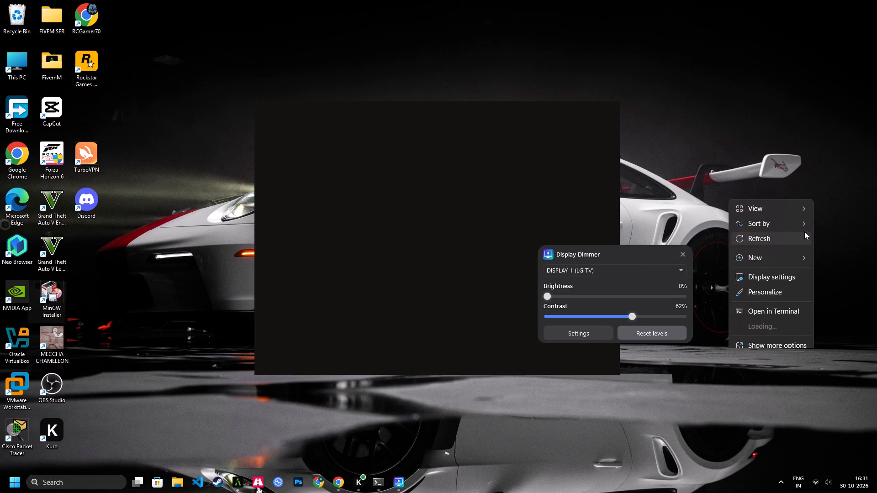
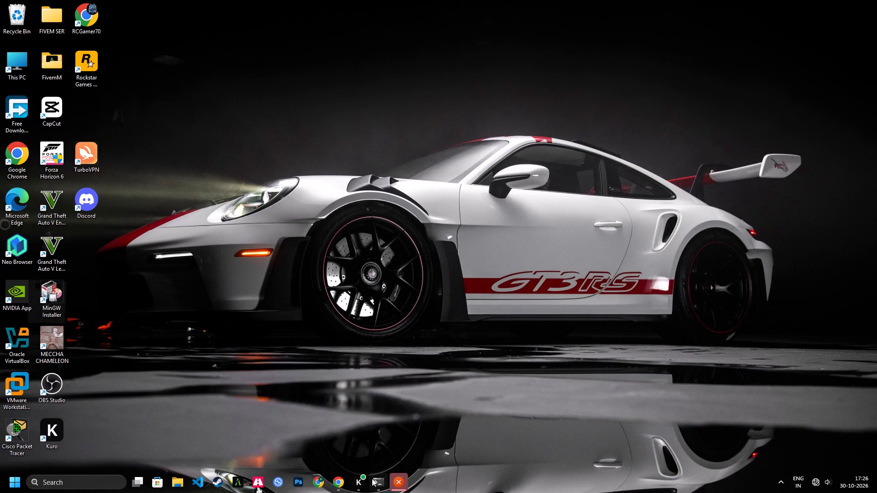
Bring up the FiveM window from the desktop and dismiss it.
click(394, 478)
click(494, 253)
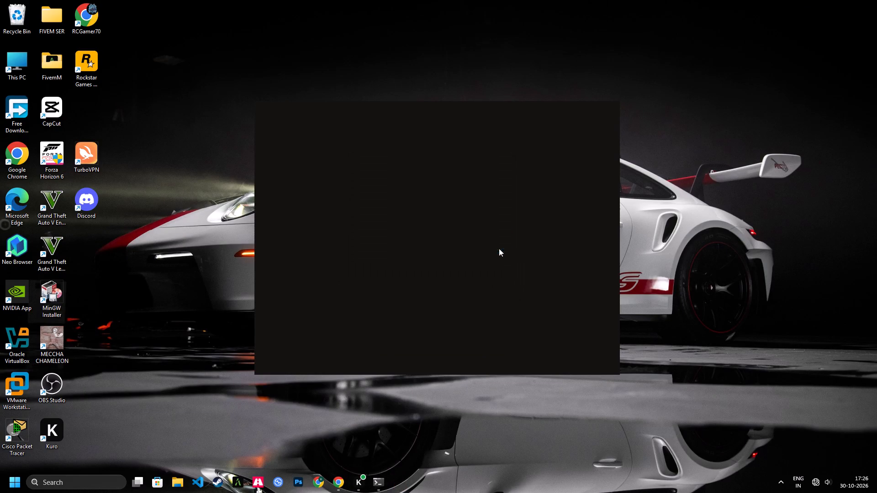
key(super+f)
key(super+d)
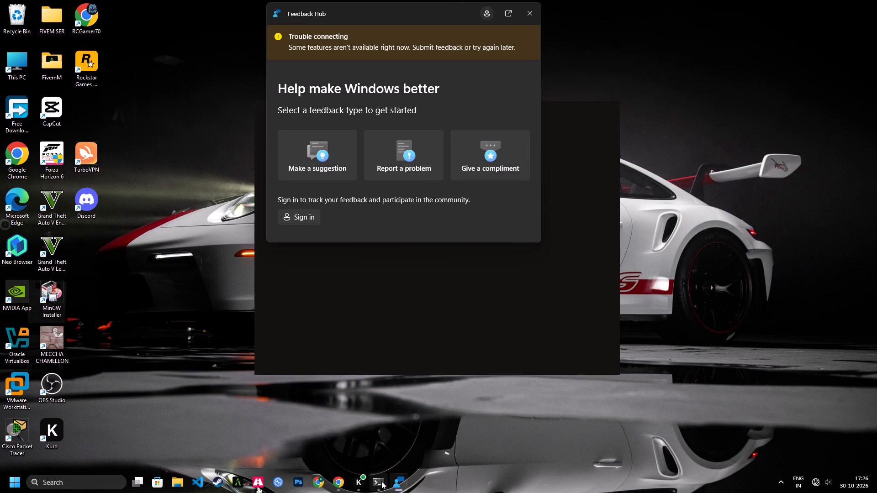
Bring up the open terminal window and close it.
click(381, 481)
click(601, 118)
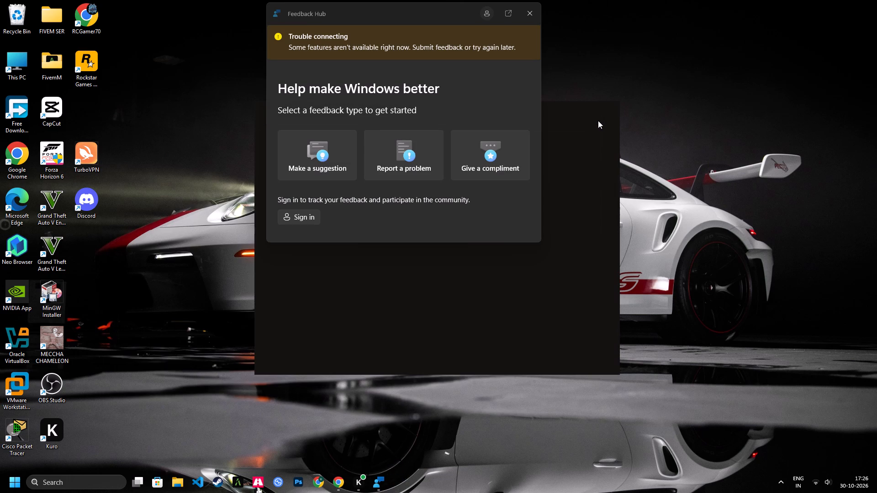
Clear the remaining windows from view to show the desktop.
key(super+d)
key(super+d)
key(super+d)
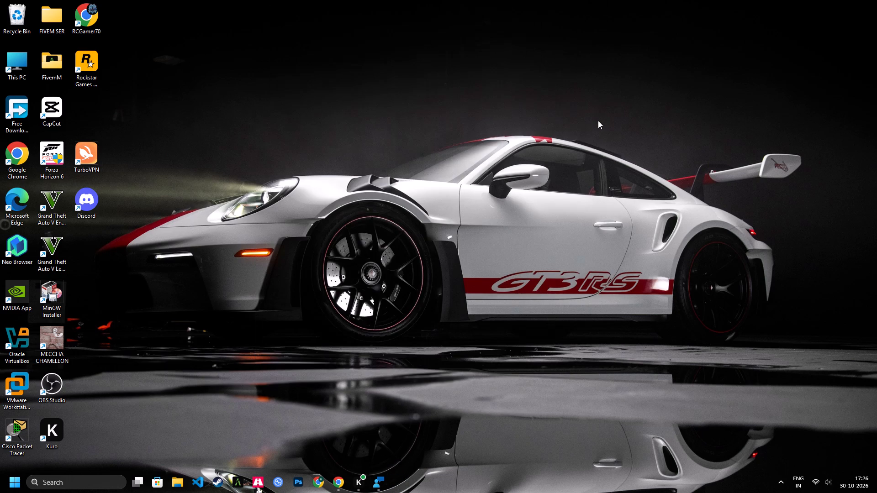